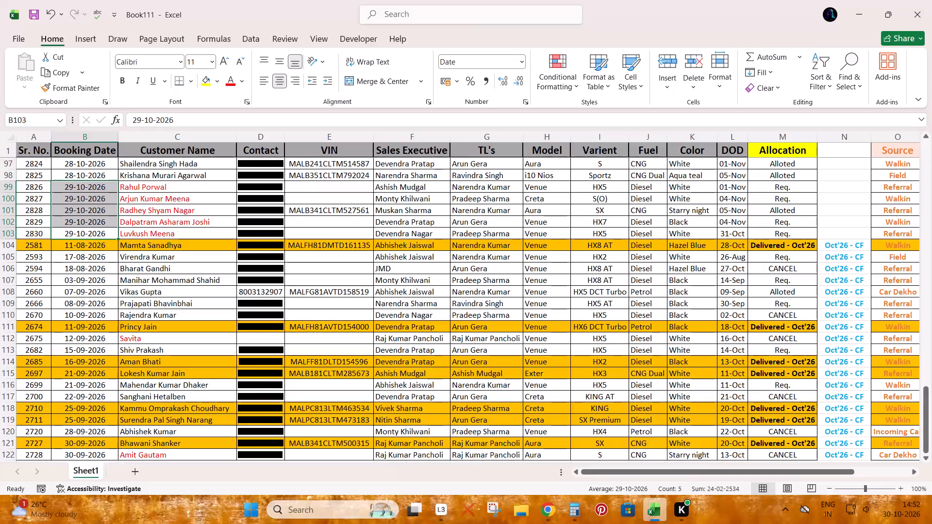
Count the booking dates below the header through row 103, and add 102 and 19 in Calculator.
key(ctrl+shift+Up)
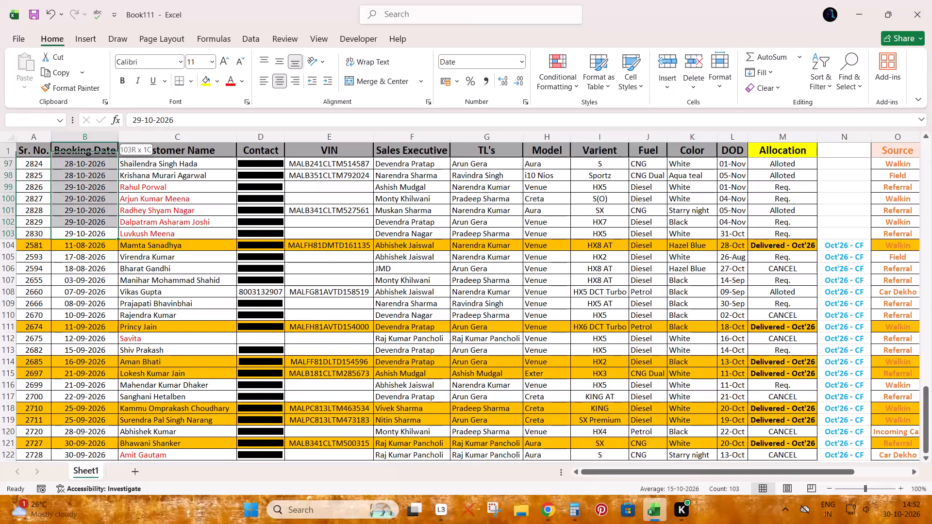
key(shift+Down)
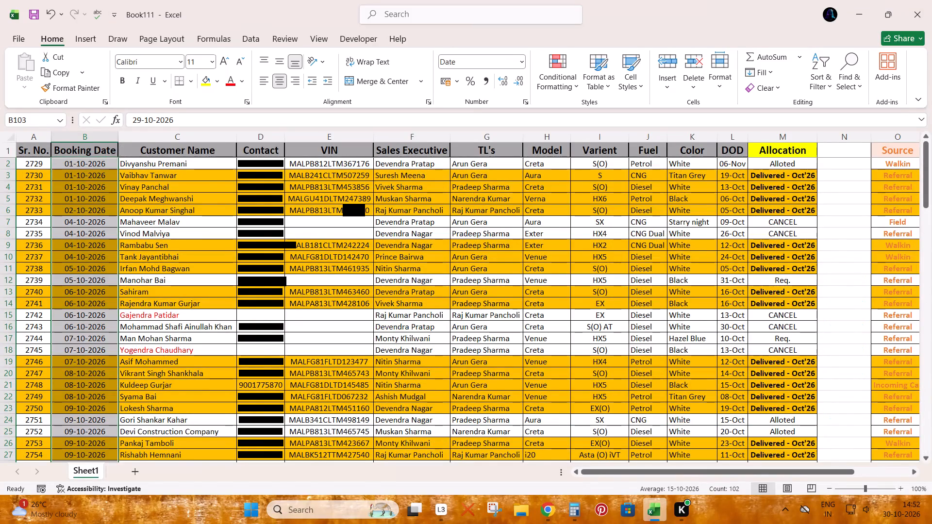
click(578, 505)
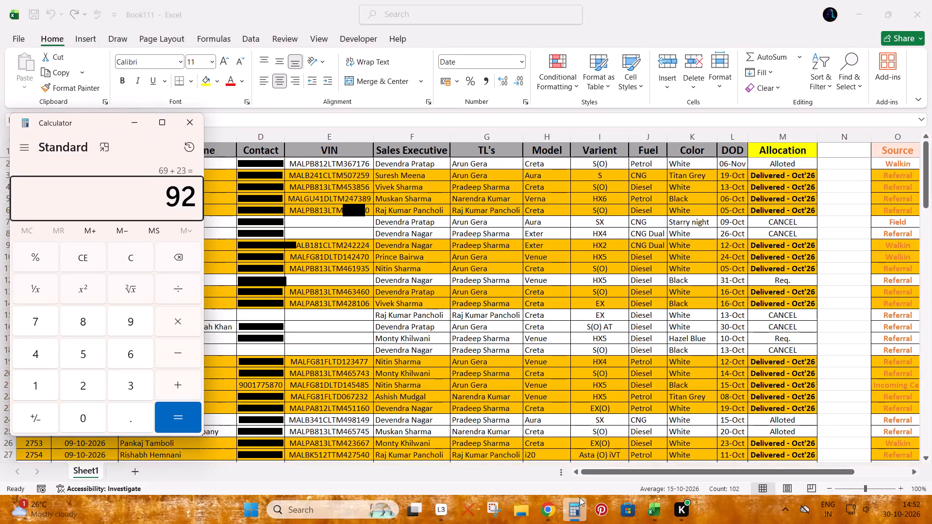
key(Escape)
key(Escape)
text(102-+19)
key(Return)
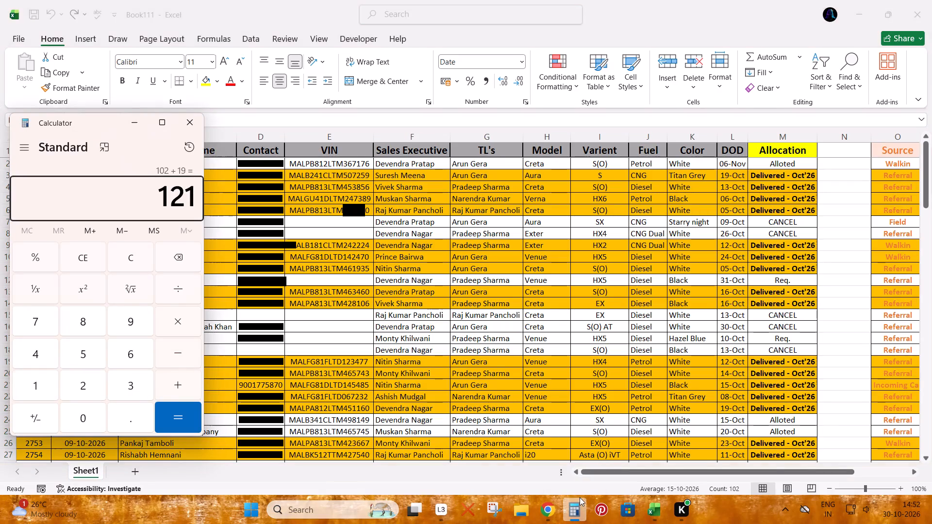
click(194, 126)
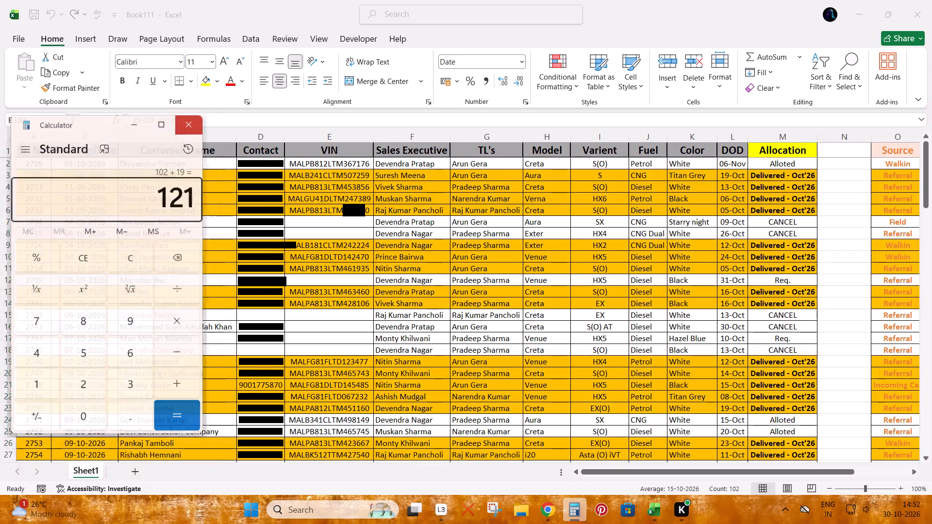
click(208, 259)
Open the TARGET BASE INCENTIVE workbook from the EDP DPT folder on the desktop.
click(931, 521)
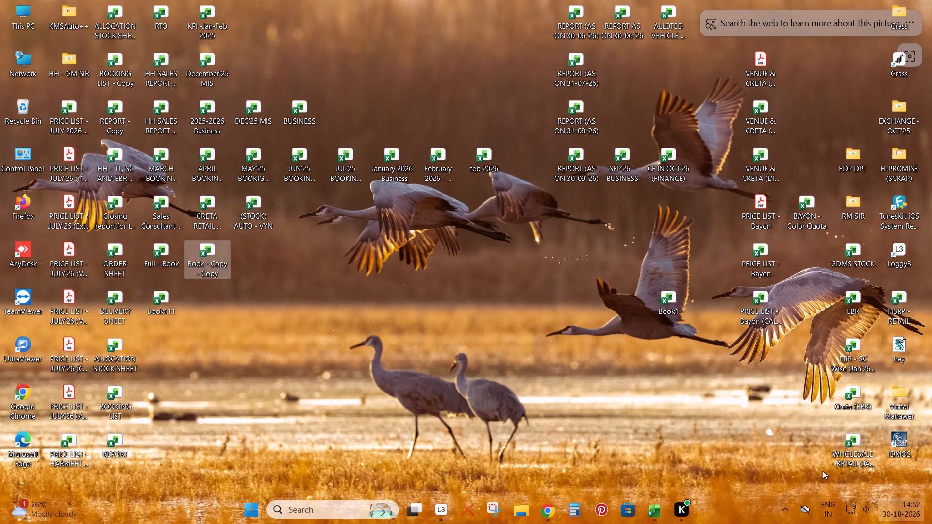
double_click(851, 163)
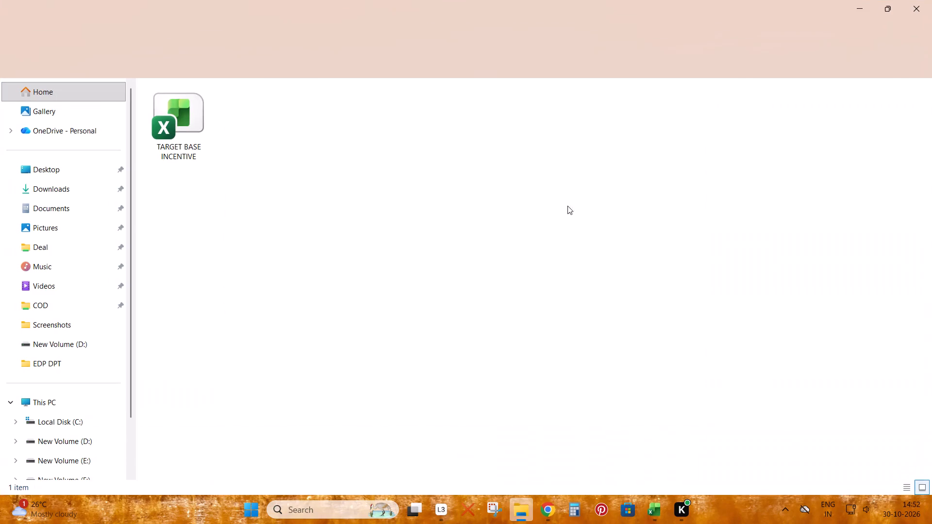
double_click(176, 125)
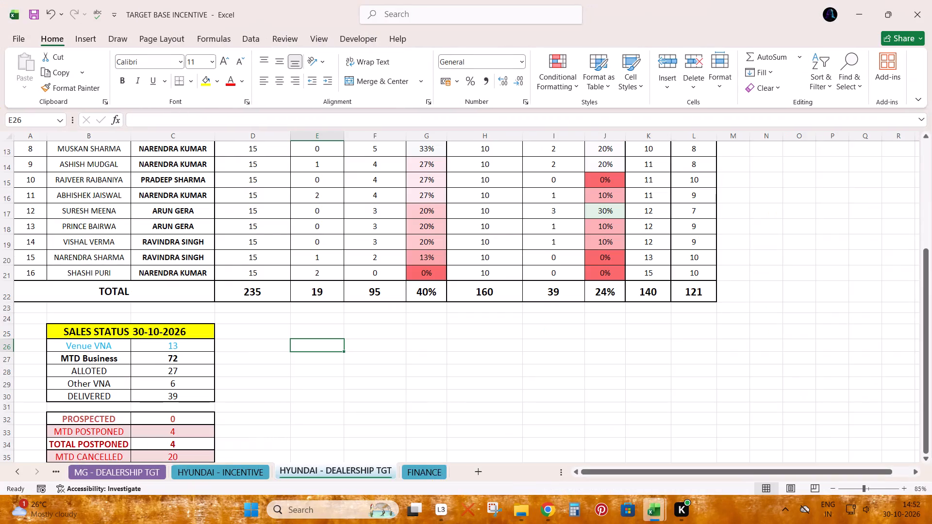
scroll(266, 383, up, 4)
scroll(309, 356, down, 2)
Return to Book111 and insert a PivotTable from the Sheet1 booking data on a new worksheet.
key(alt+Tab)
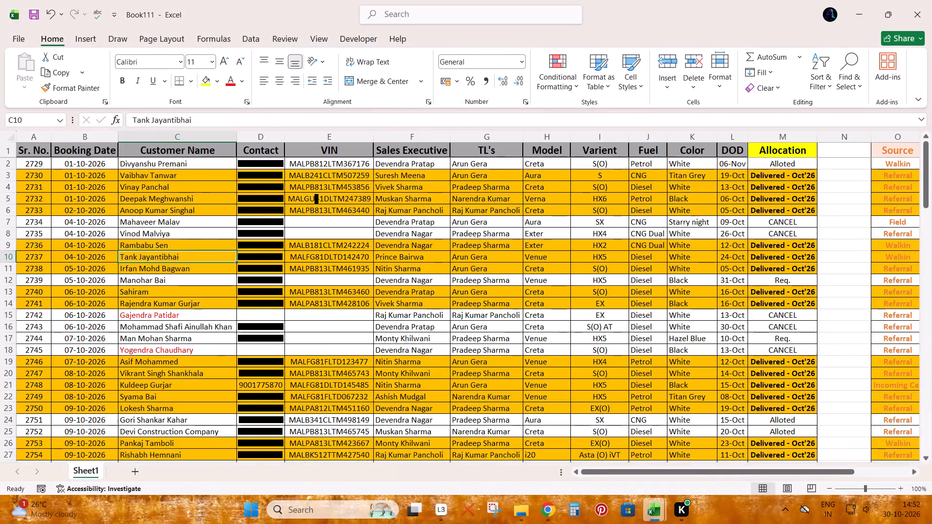
key(ctrl+Up)
key(ctrl+Left)
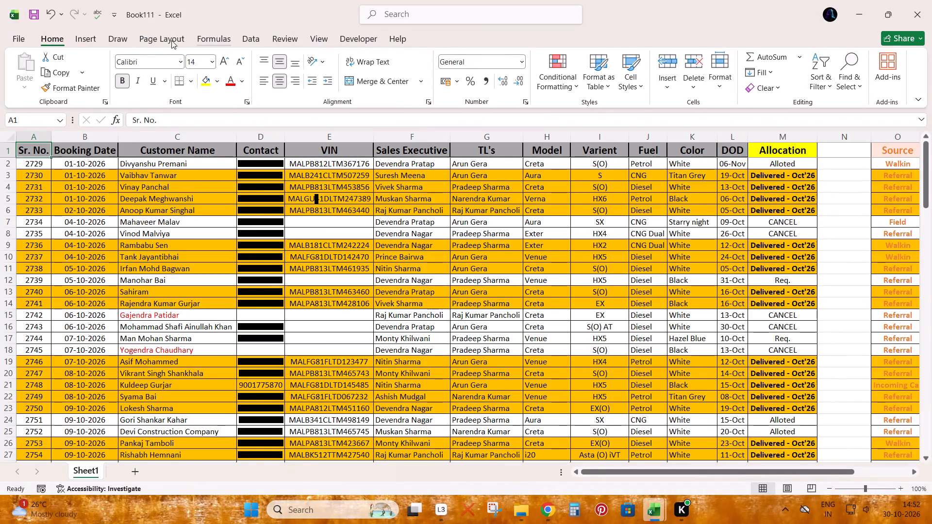
click(83, 33)
click(29, 52)
key(Return)
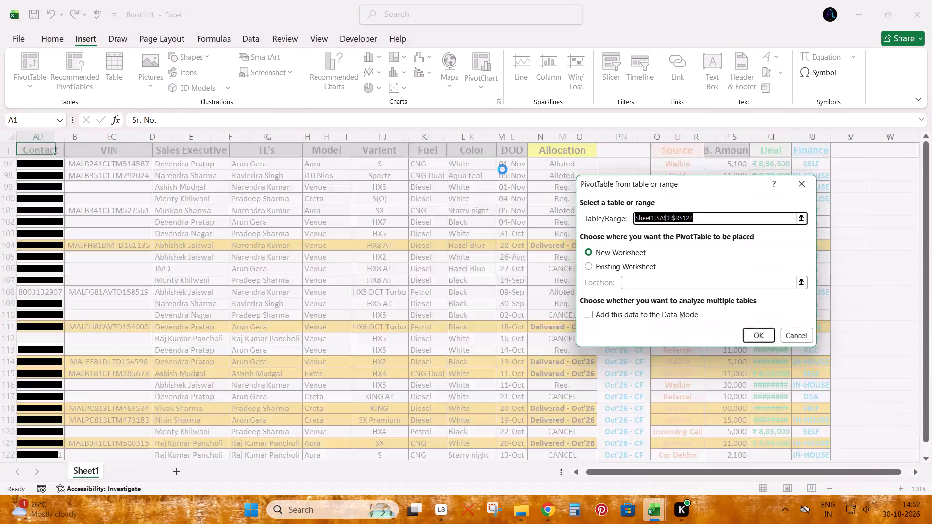
Build the PivotTable with Allocation as rows and Sr. No. as values, summarized by Count.
click(733, 212)
scroll(739, 277, down, 2)
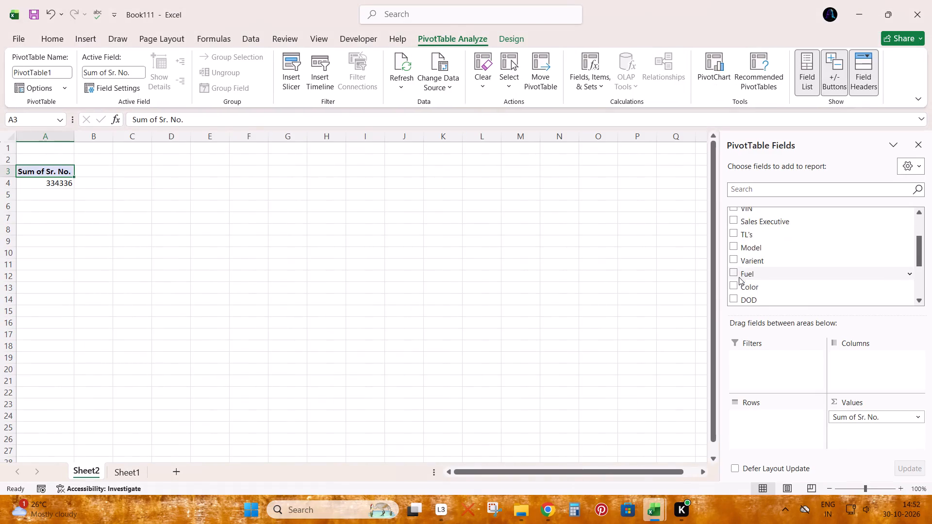
scroll(739, 277, down, 2)
click(732, 252)
click(844, 417)
click(842, 398)
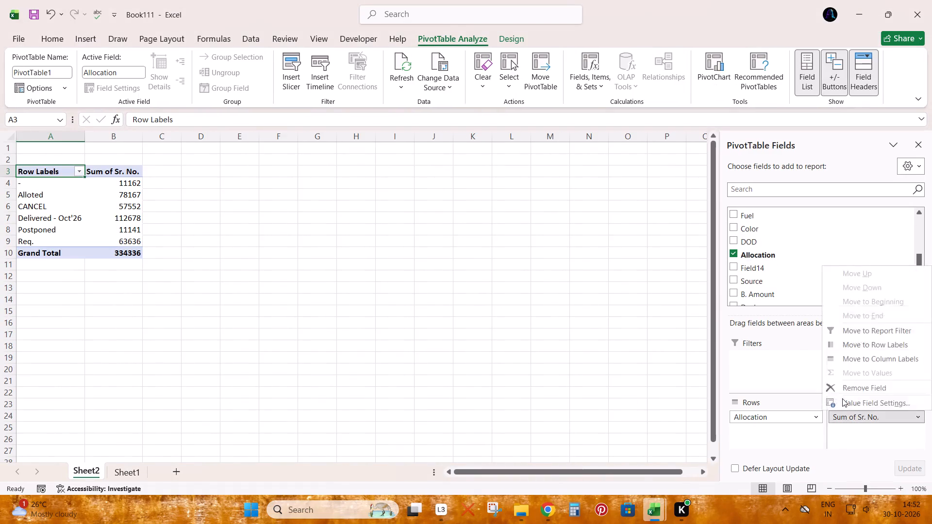
click(595, 259)
click(724, 330)
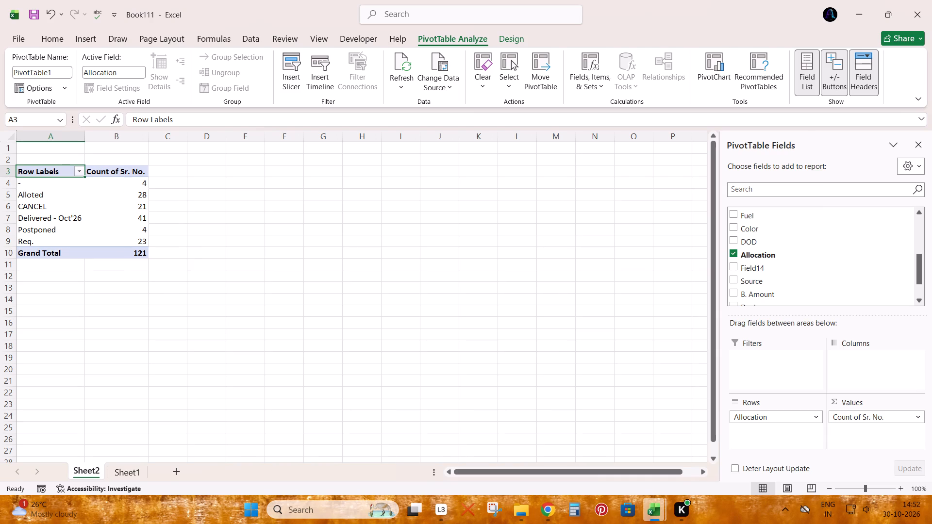
In TARGET BASE INCENTIVE, copy the SALES STATUS block with its postponed and cancelled rows and paste it at E25.
key(alt+Tab)
click(322, 264)
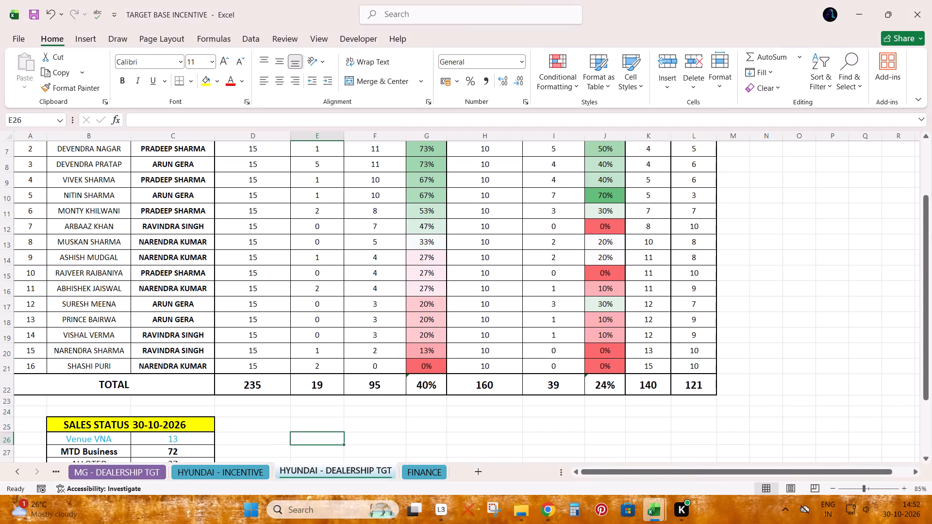
scroll(141, 419, down, 4)
drag(100, 241, 155, 359)
key(ctrl+c)
click(305, 237)
key(ctrl+v)
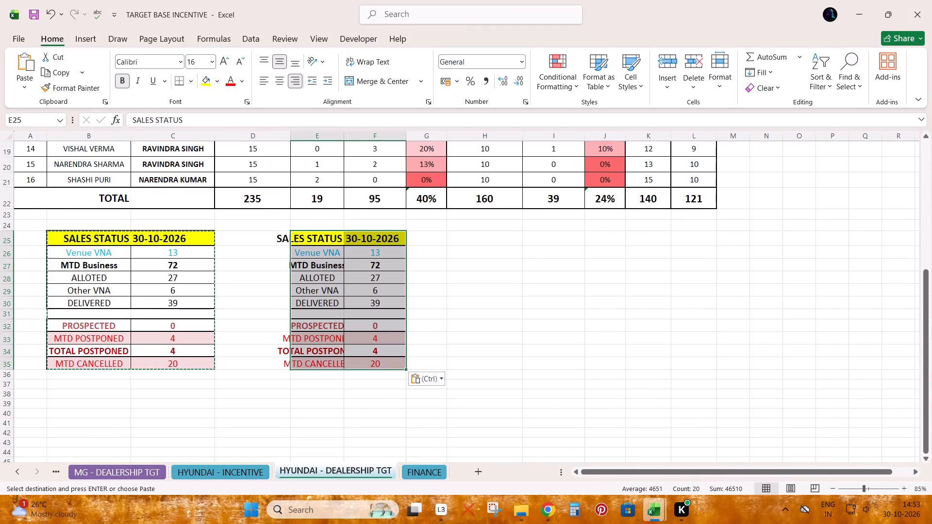
key(Escape)
Set ALLOTED in the original SALES STATUS table to 28, taken from the Alloted count in Book111's PivotTable.
click(161, 241)
click(171, 265)
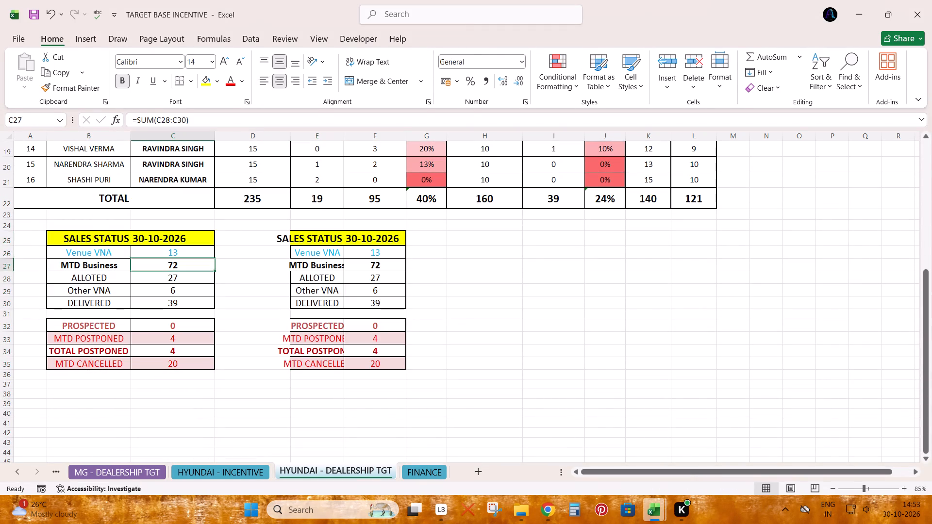
key(alt+Tab)
key(alt+Tab)
key(Down)
key(alt+Tab)
key(Right)
key(Down)
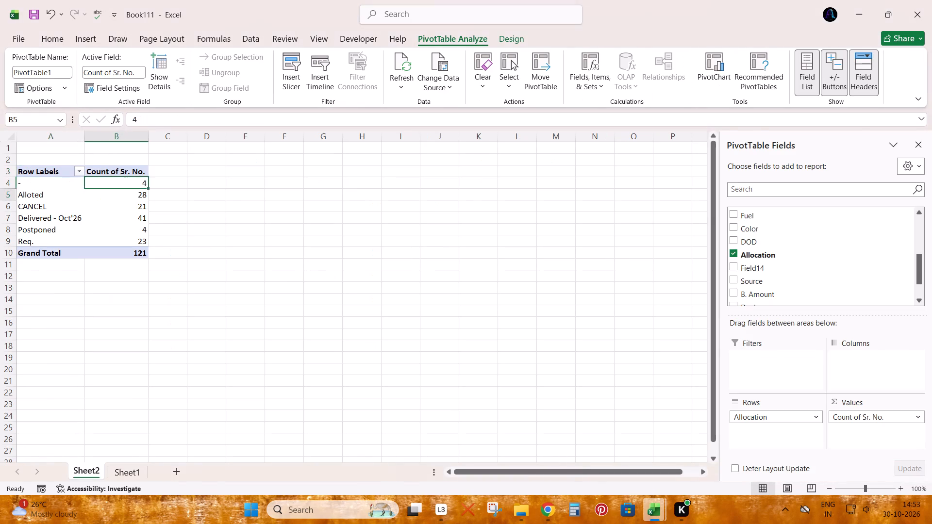
key(Down)
key(alt+Tab)
text(28)
key(Return)
Set DELIVERED in the original SALES STATUS table to 41, taken from the PivotTable's Delivered - Oct'26 count.
key(alt+Tab)
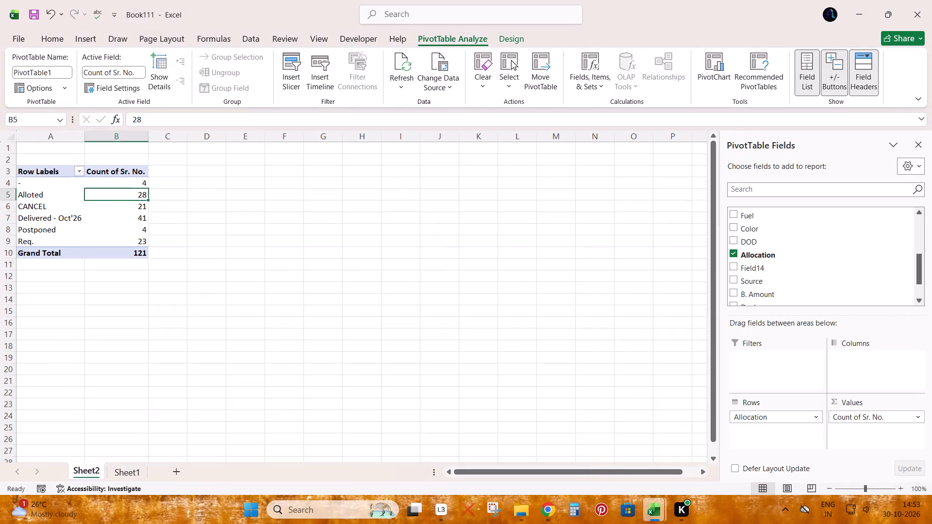
key(alt+Tab)
key(Down)
key(Down)
key(alt+Tab)
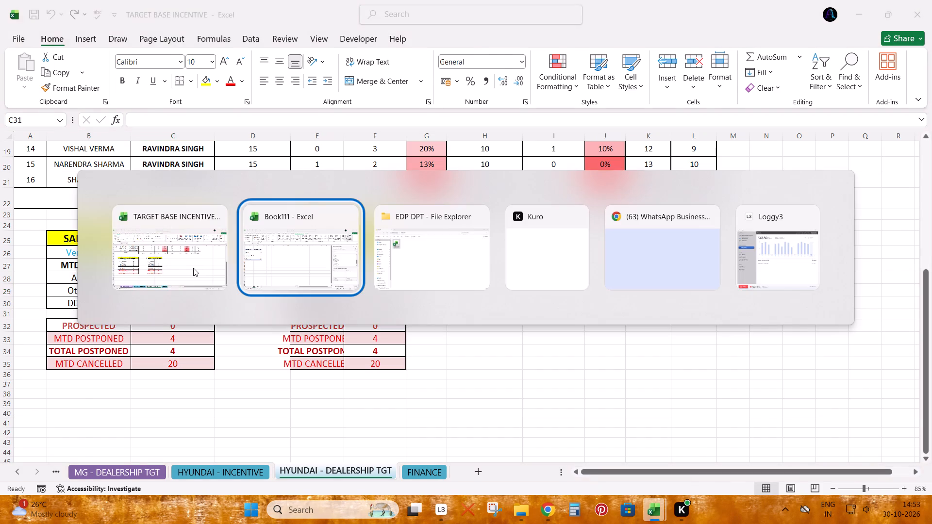
key(Return)
key(Down)
key(Down)
key(alt+Tab)
key(Up)
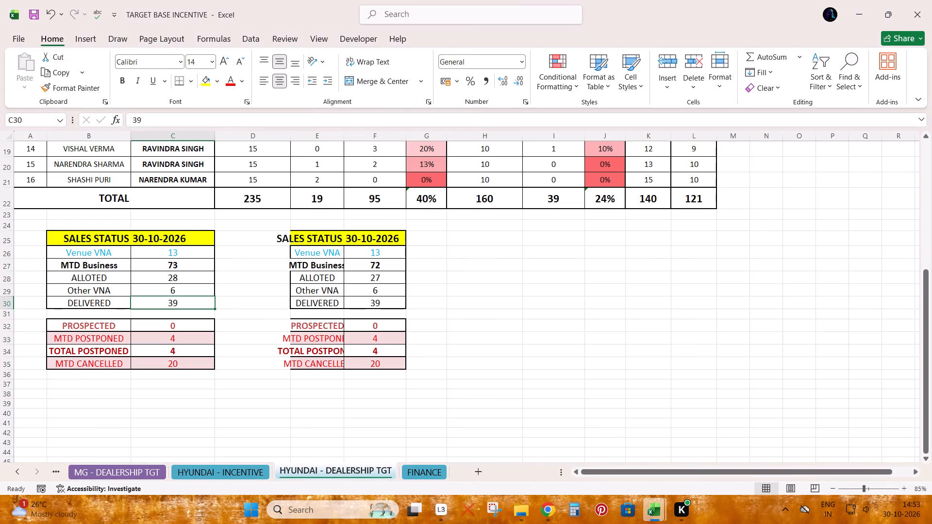
text(41)
key(Return)
Set MTD CANCELLED in the original status table to 21, taken from the PivotTable's CANCEL count.
key(Up)
key(Up)
key(alt+Tab)
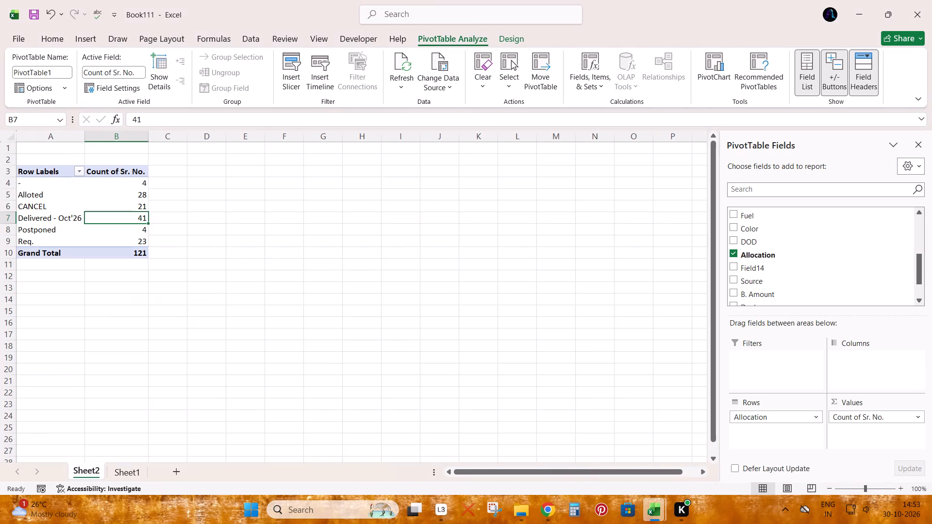
key(Up)
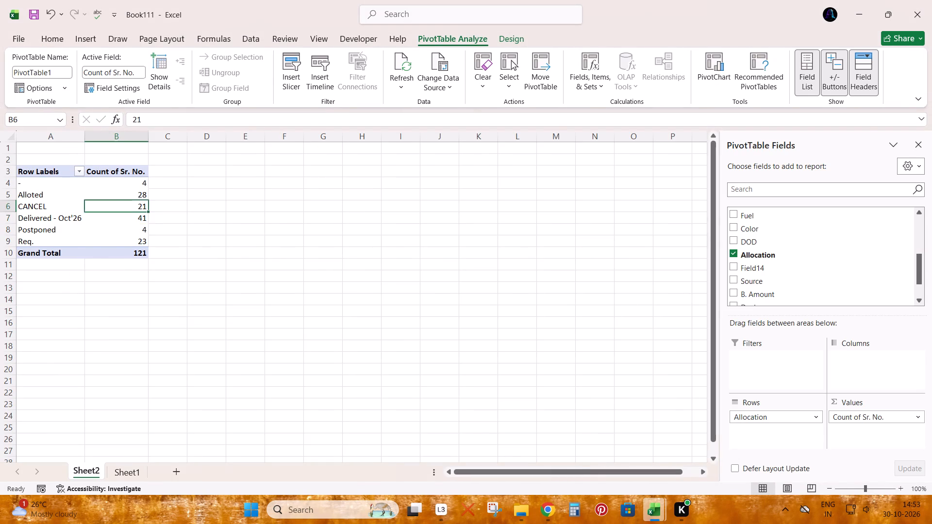
key(alt+Tab)
key(Down)
key(Down)
key(Down)
key(Down)
key(Down)
key(Down)
text(21)
key(Return)
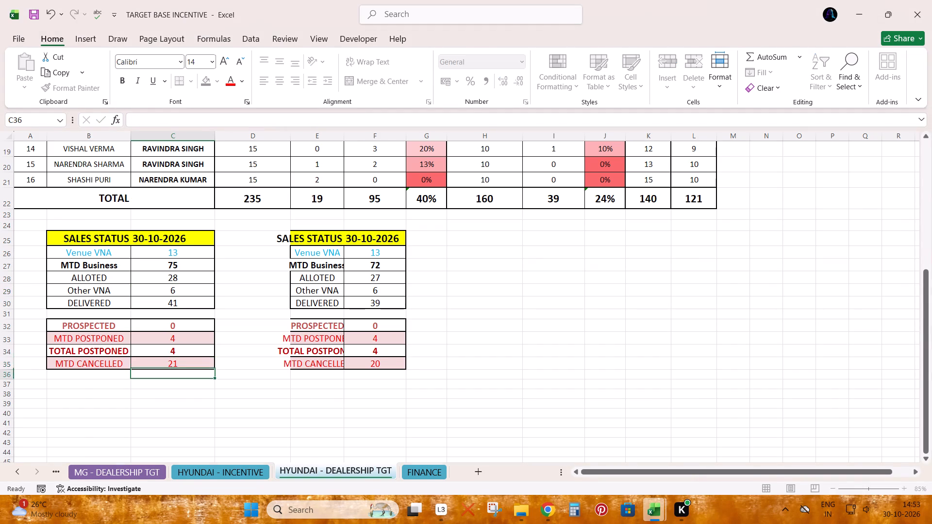
Compare the PivotTable's Postponed count with the postponed figures in the original status table.
key(alt+Tab)
key(Down)
key(Down)
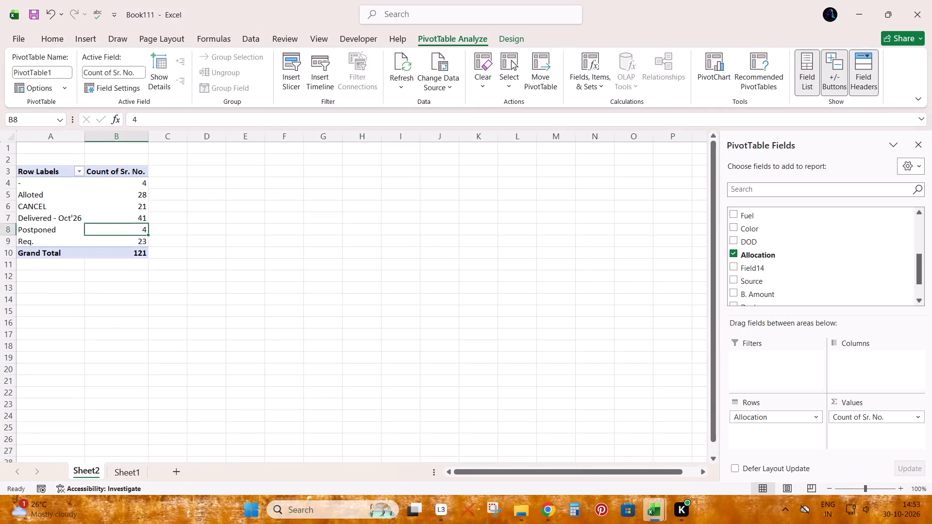
key(alt+Tab)
key(Up)
key(Up)
key(alt+Tab)
key(alt+Tab)
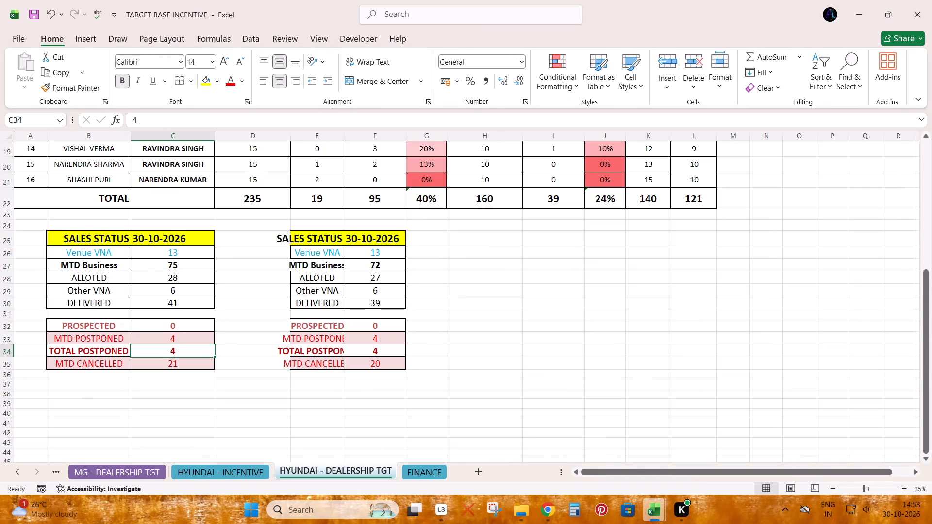
In Book111's PivotTable, move Allocation to the filters and add Model as the row field.
key(alt+Tab)
click(336, 258)
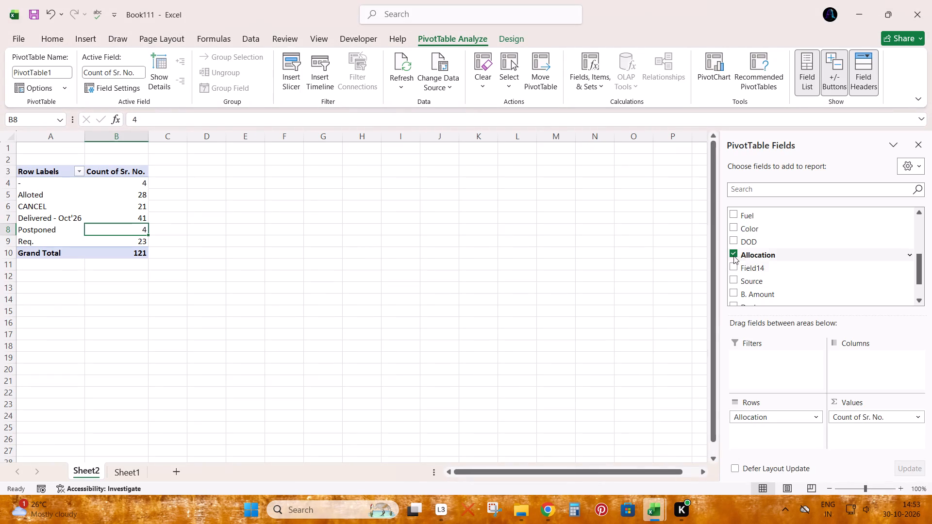
drag(763, 418, 768, 362)
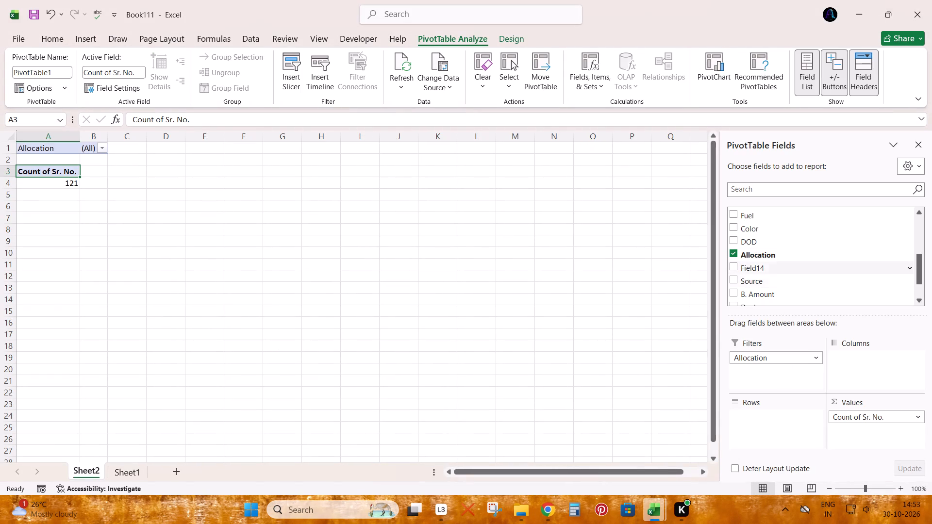
scroll(737, 239, up, 2)
click(733, 246)
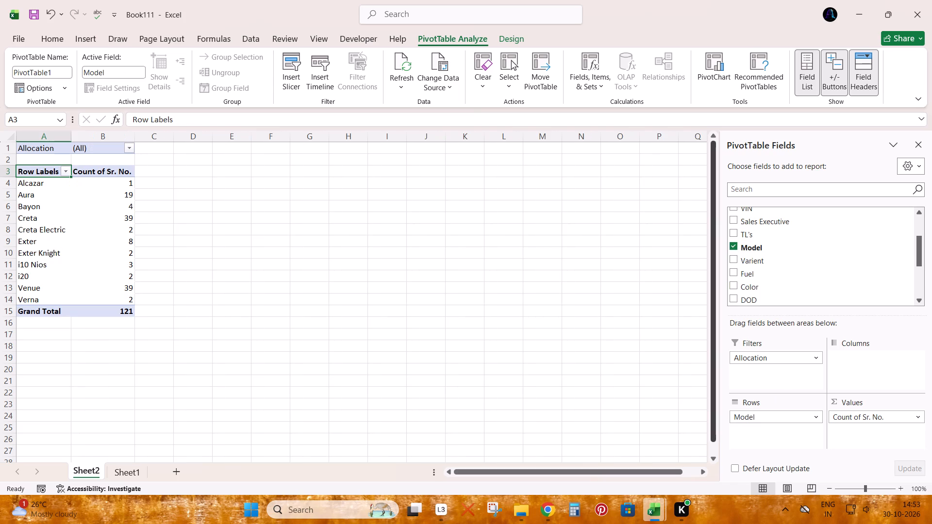
Filter the PivotTable's Allocation field to show only Req. bookings.
click(128, 149)
click(6, 281)
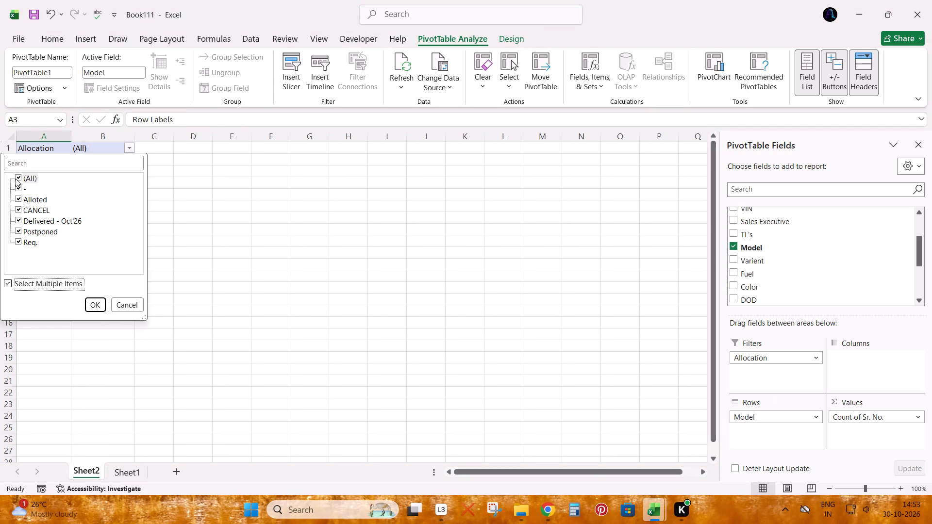
click(16, 178)
click(22, 243)
click(101, 308)
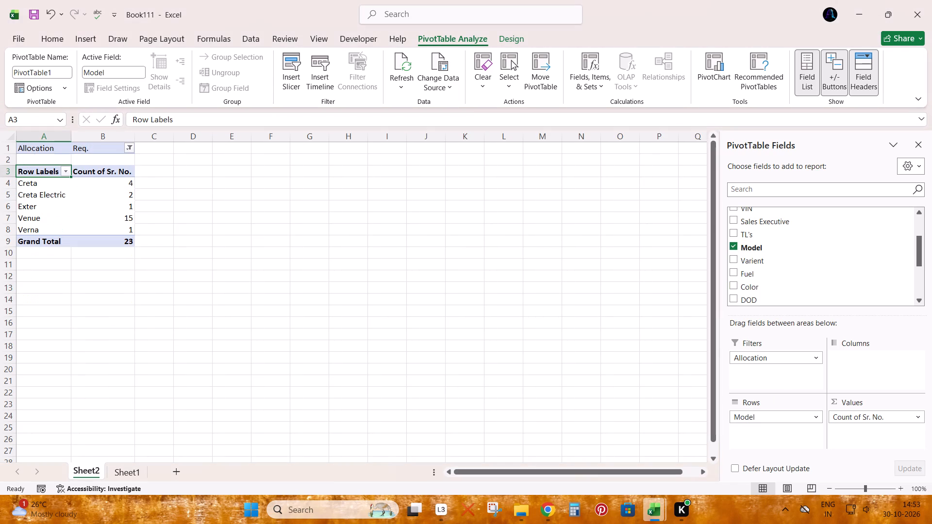
Set Venue VNA in the original SALES STATUS table to 15, taken from the PivotTable's Venue count.
key(Right)
key(Down)
key(Down)
key(Down)
key(Down)
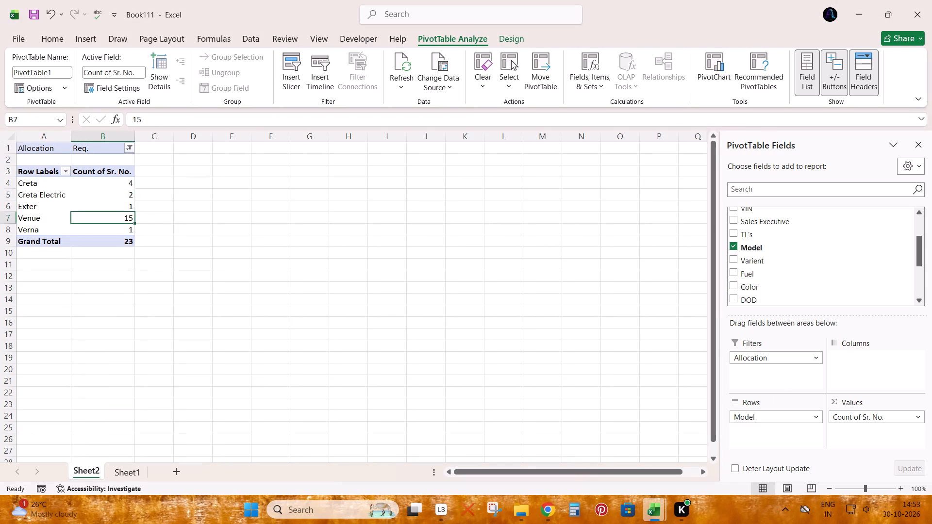
key(alt+Tab)
key(Up)
key(Up)
key(Up)
key(Up)
key(Up)
key(Up)
key(Up)
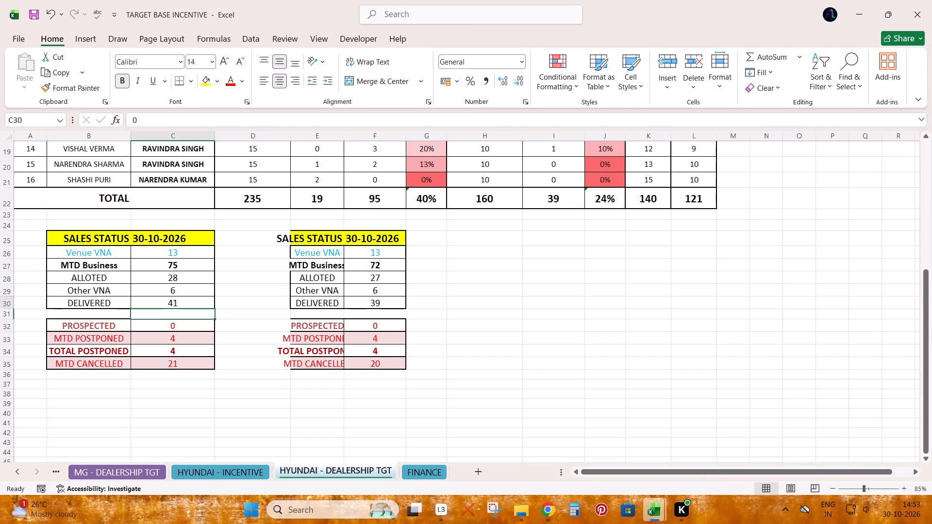
key(Up)
text(15)
key(Return)
Set Other VNA in the SALES STATUS table to 8, the sum of Book111's PivotTable counts for all models except Venue.
key(Down)
key(Down)
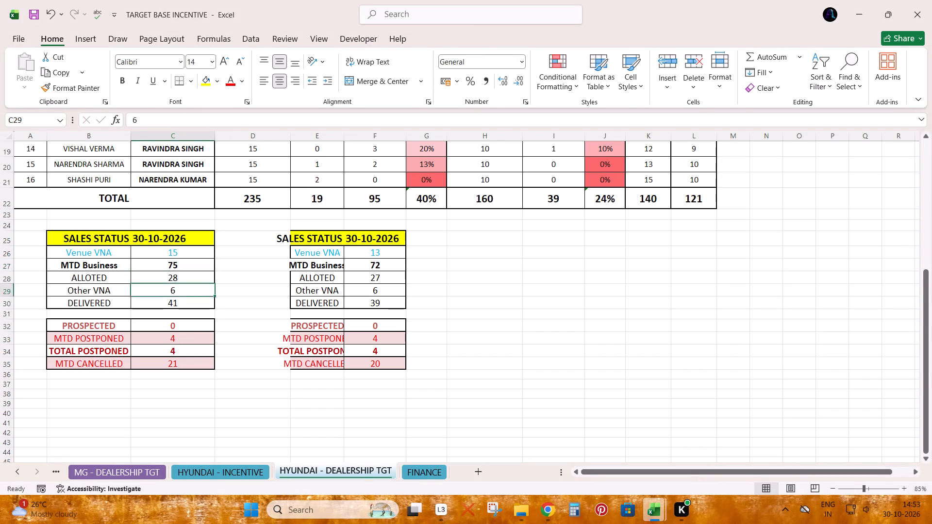
key(alt+Tab)
key(Up)
key(Up)
key(Up)
key(shift+Down)
key(shift+Down)
key(shift+Down)
key(shift+Down)
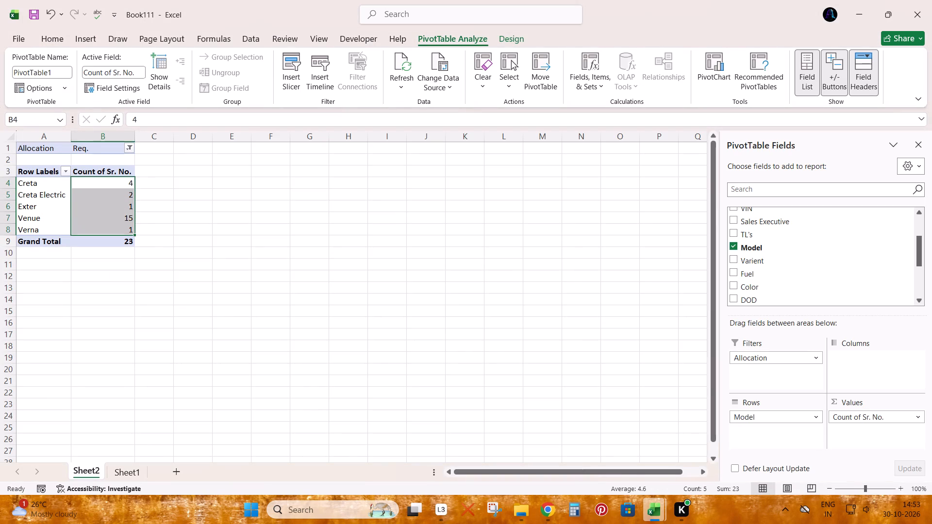
ctrl+click(123, 222)
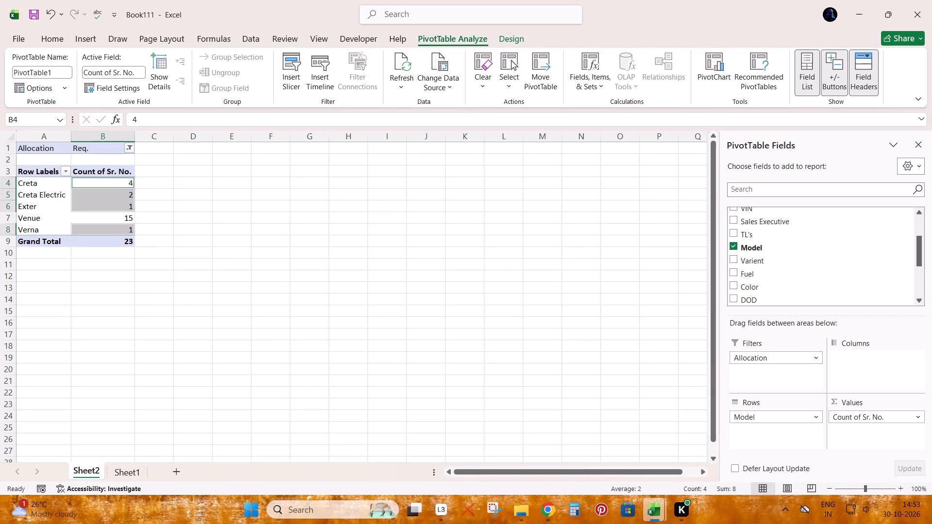
key(alt+Tab)
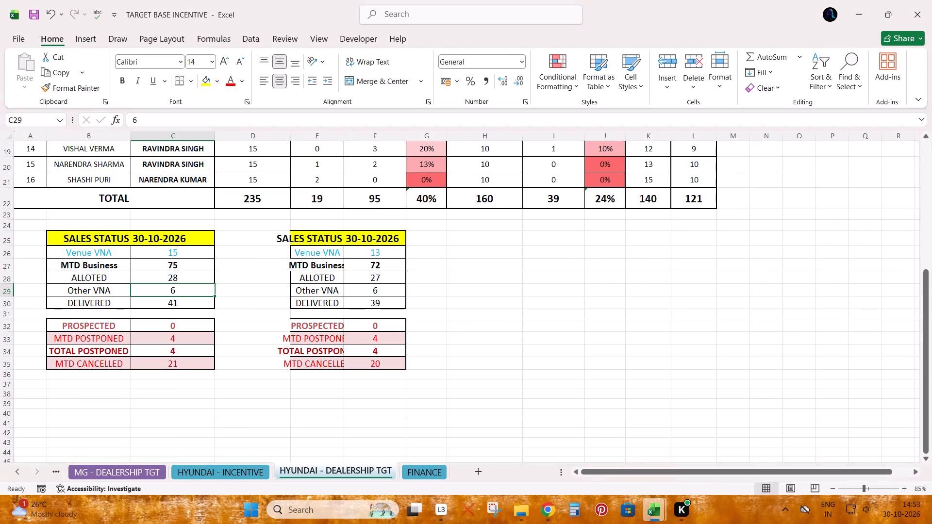
key(8)
key(Return)
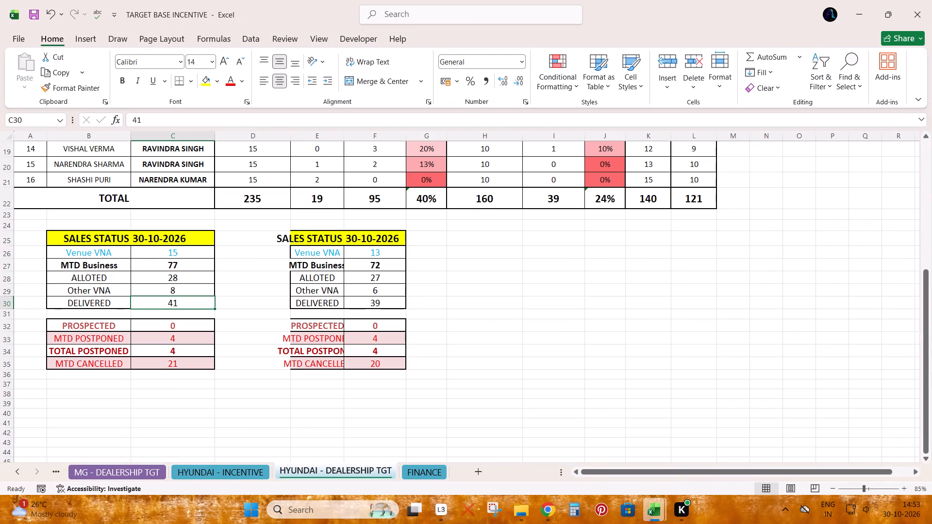
Review the Venue VNA, MTD Business and ALLOTED figures in the SALES STATUS table.
key(Up)
key(Up)
key(Up)
key(Up)
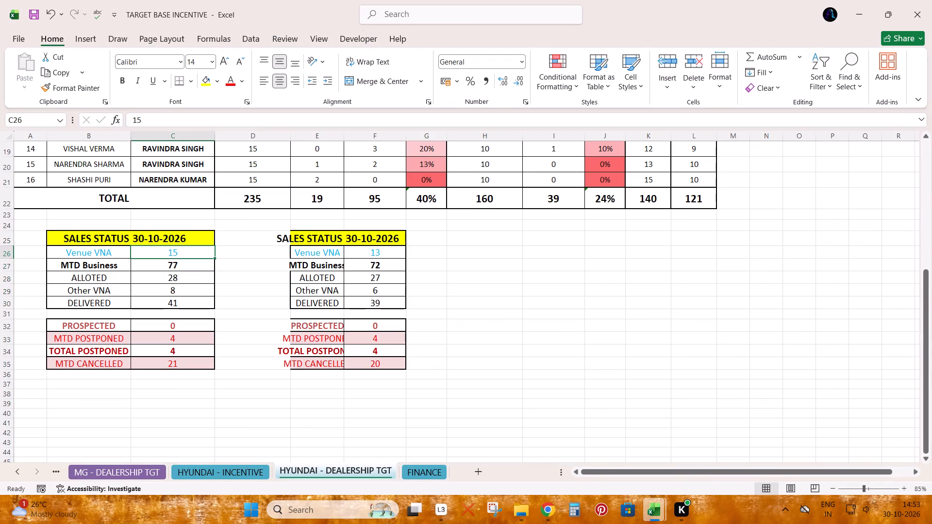
key(shift+Down)
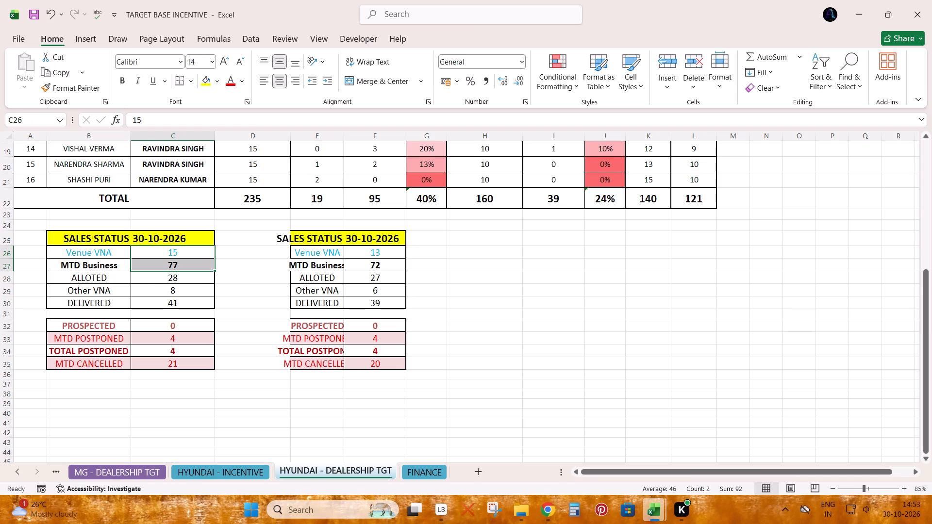
key(Down)
key(Down)
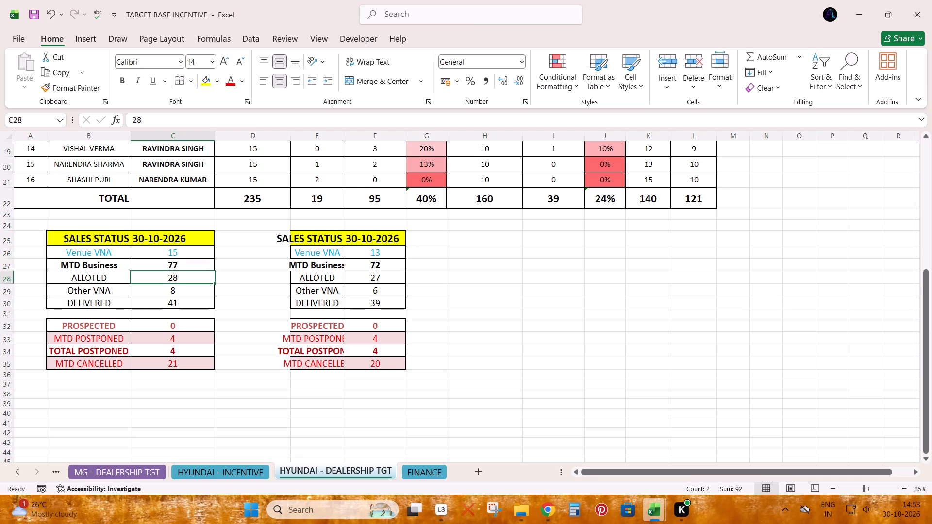
Clear the duplicate SALES STATUS table in columns E and F by filling blank cells over it down to row 42, and save the workbook.
drag(315, 226, 376, 227)
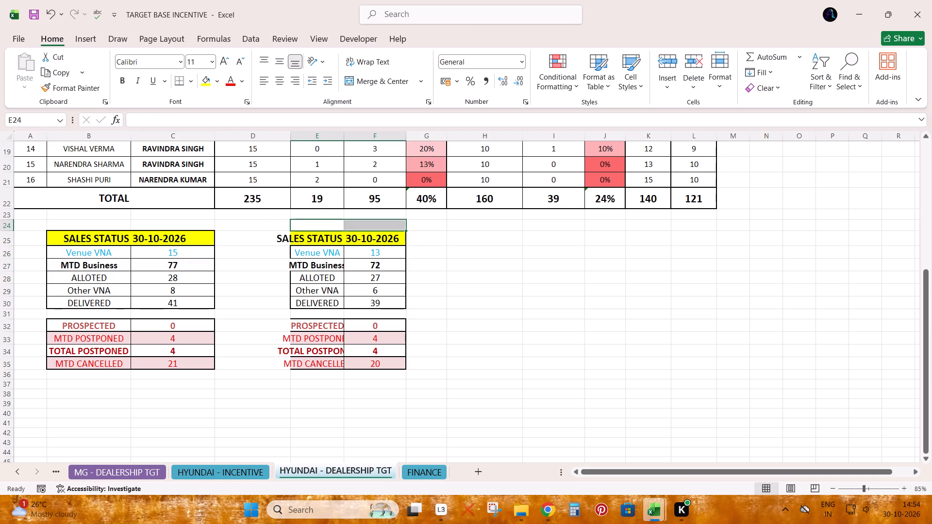
drag(403, 231, 375, 435)
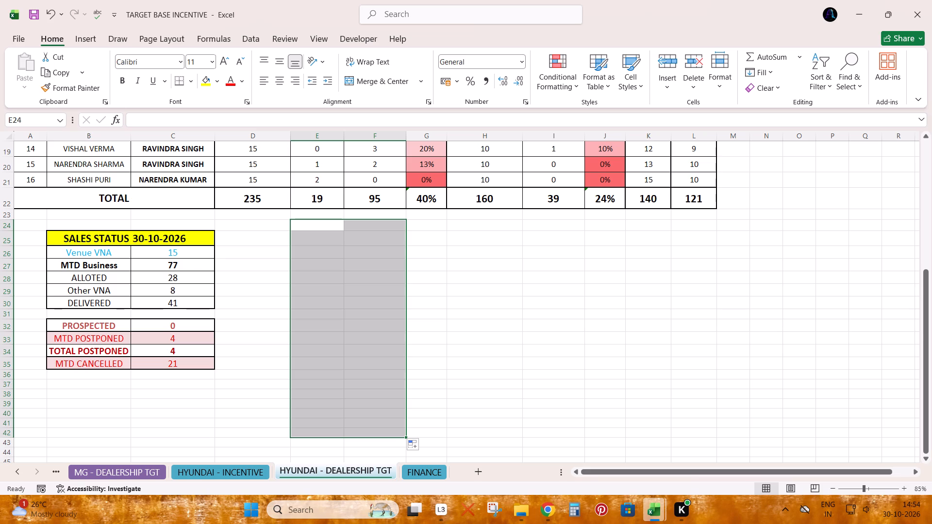
click(144, 278)
key(ctrl+s)
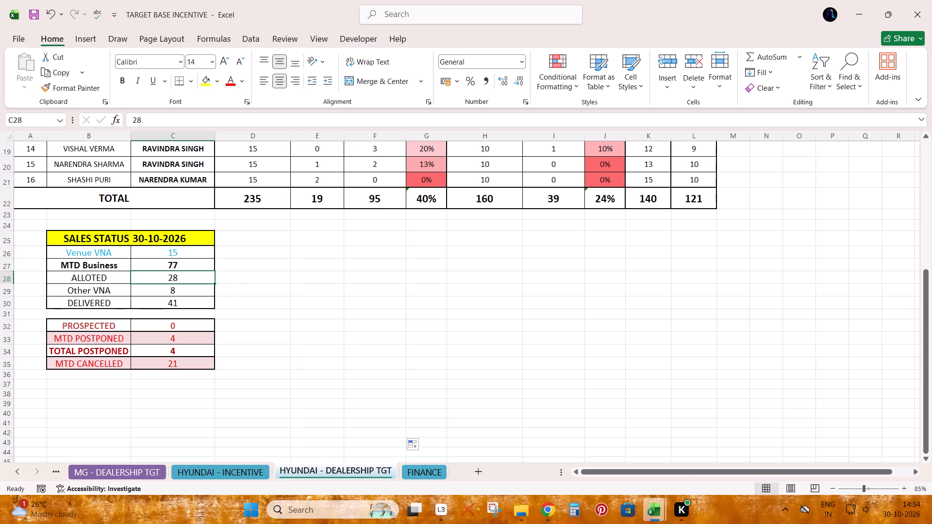
In Book111's PivotTable, remove Model from the rows and reset the Allocation filter to All.
scroll(384, 338, up, 2)
key(alt+Tab)
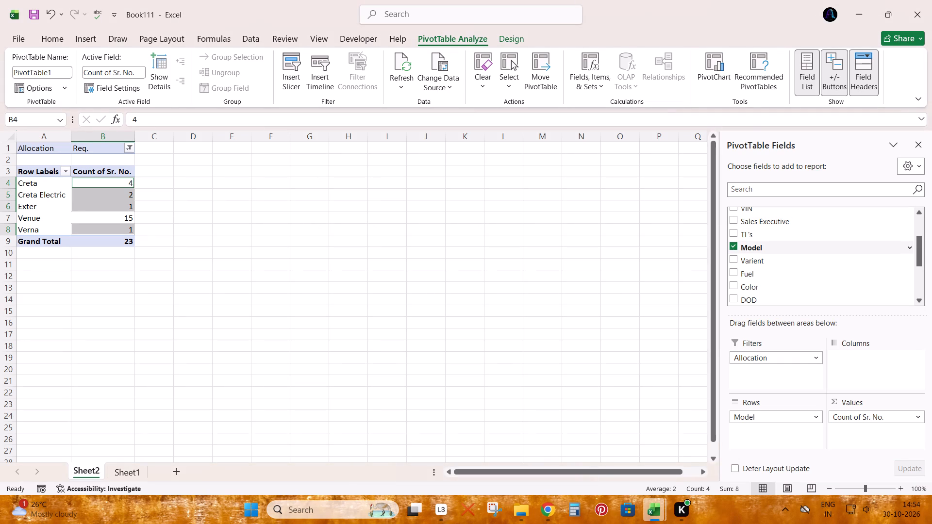
click(732, 244)
scroll(773, 254, up, 5)
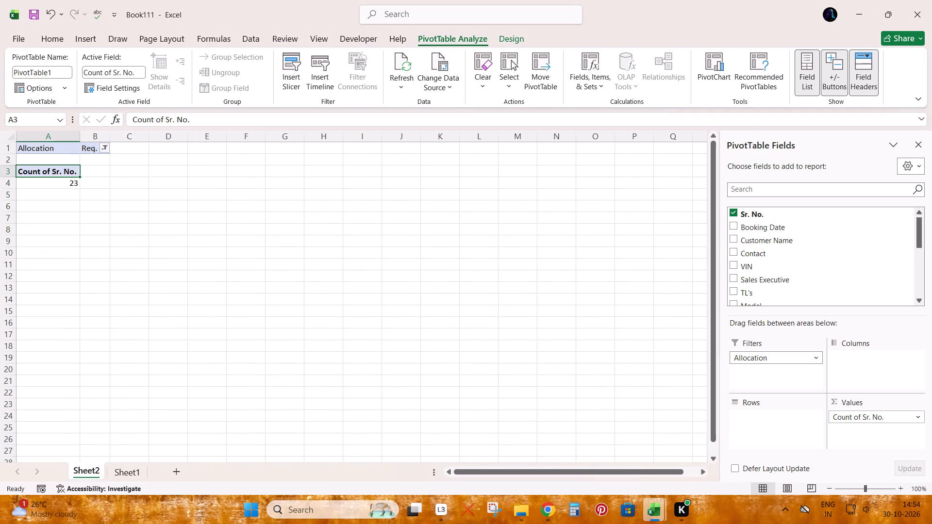
click(103, 147)
click(17, 176)
click(98, 308)
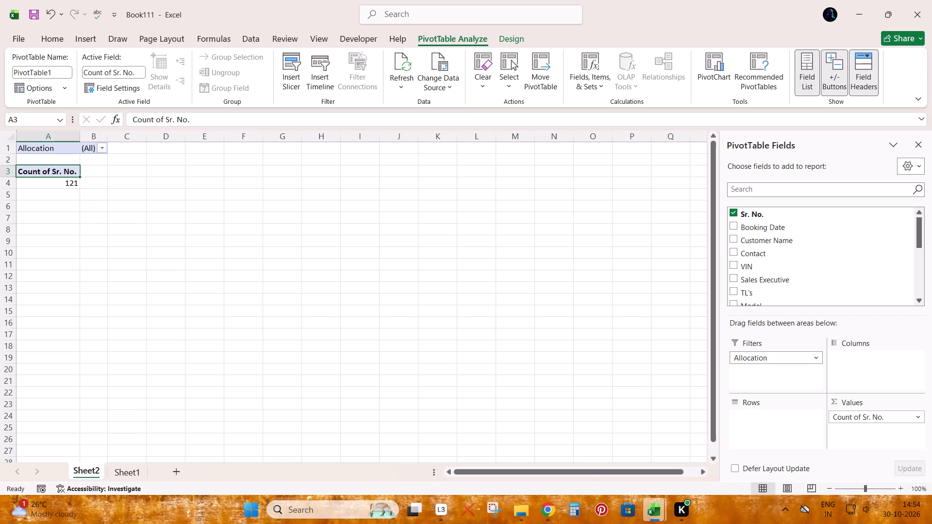
Remove Allocation from the PivotTable's filters and add Sales Executive as the row field.
scroll(750, 273, down, 4)
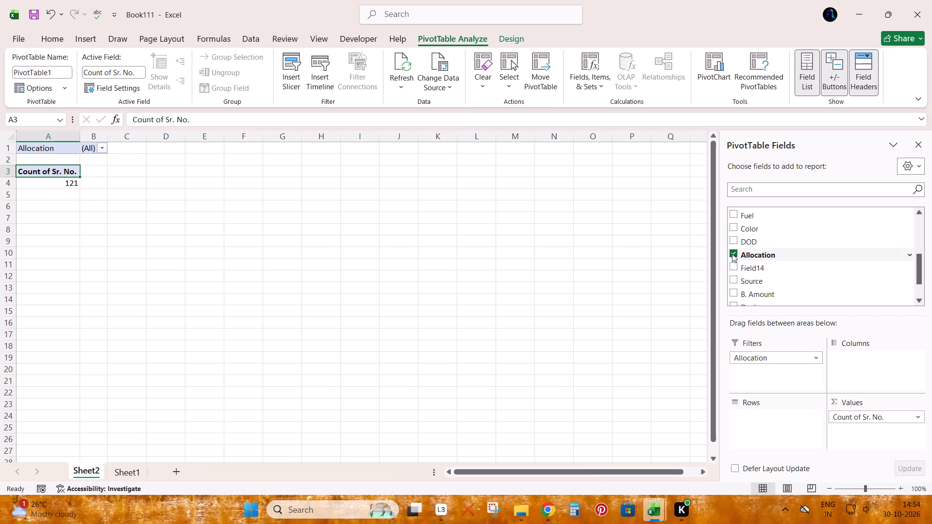
click(732, 254)
scroll(747, 259, down, 1)
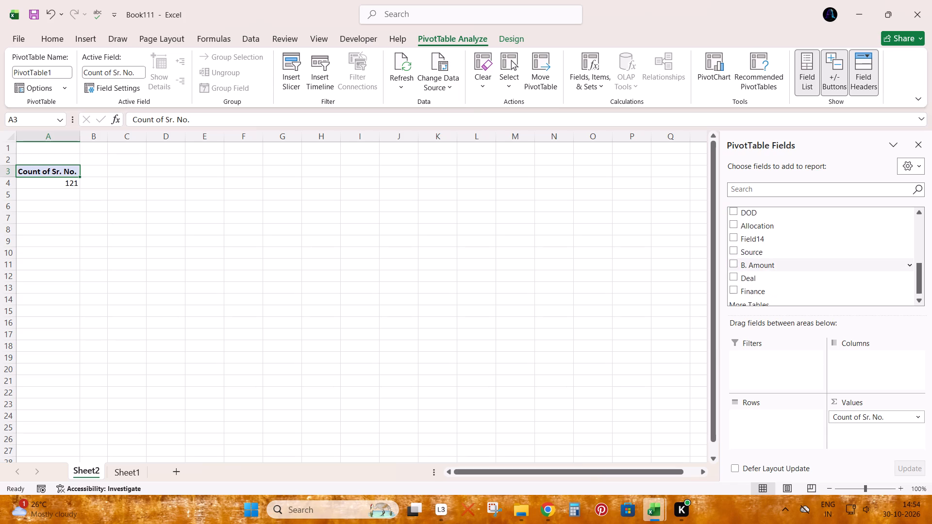
scroll(747, 259, down, 3)
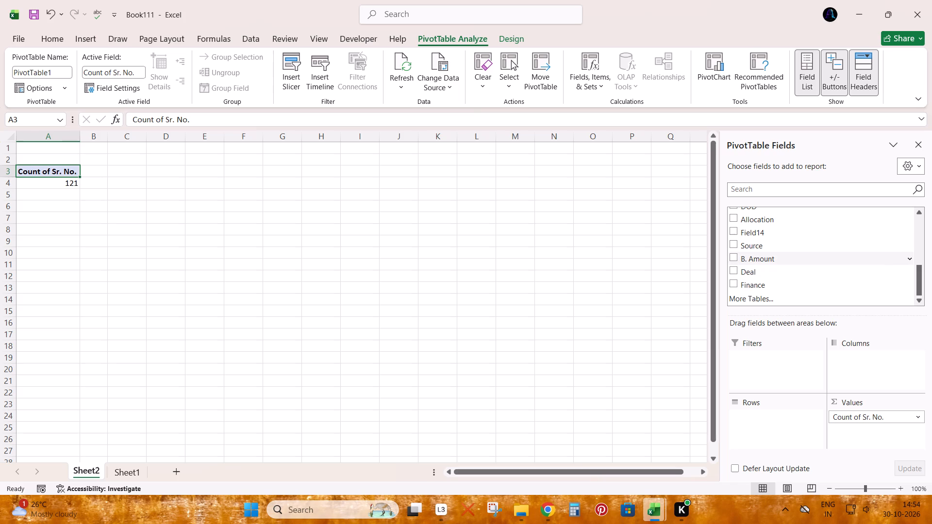
scroll(740, 235, up, 3)
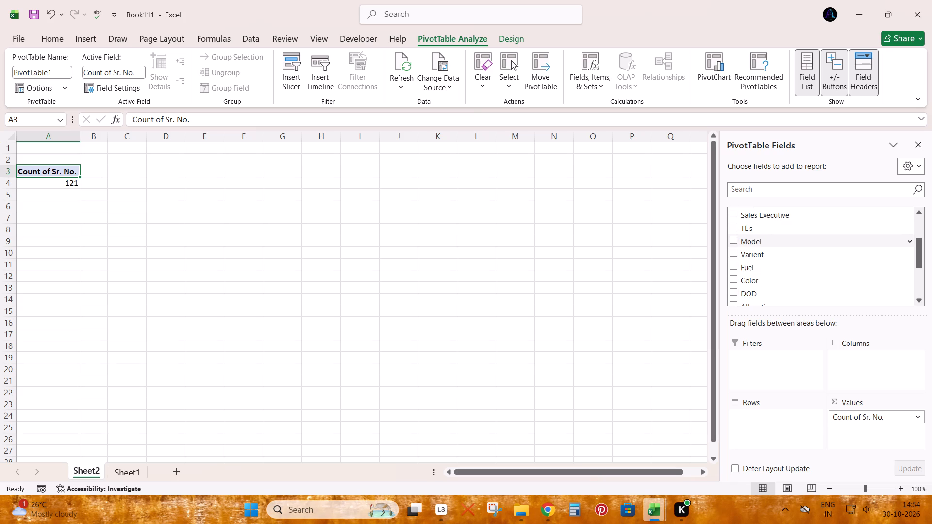
click(734, 213)
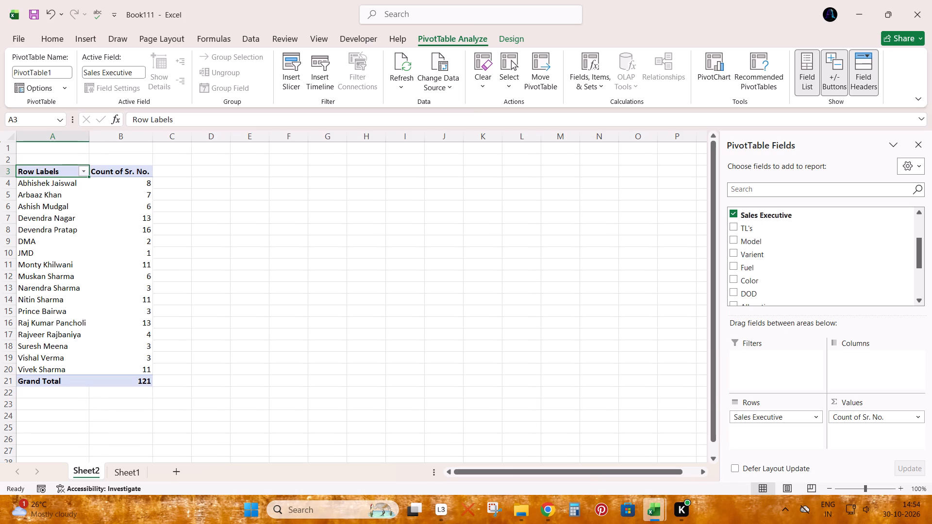
Copy the PivotTable's sales executive names and counts, without the grand total, into N7 of TARGET BASE INCENTIVE's HYUNDAI - DEALERSHIP TGT sheet.
key(alt+Tab)
key(Return)
key(Right)
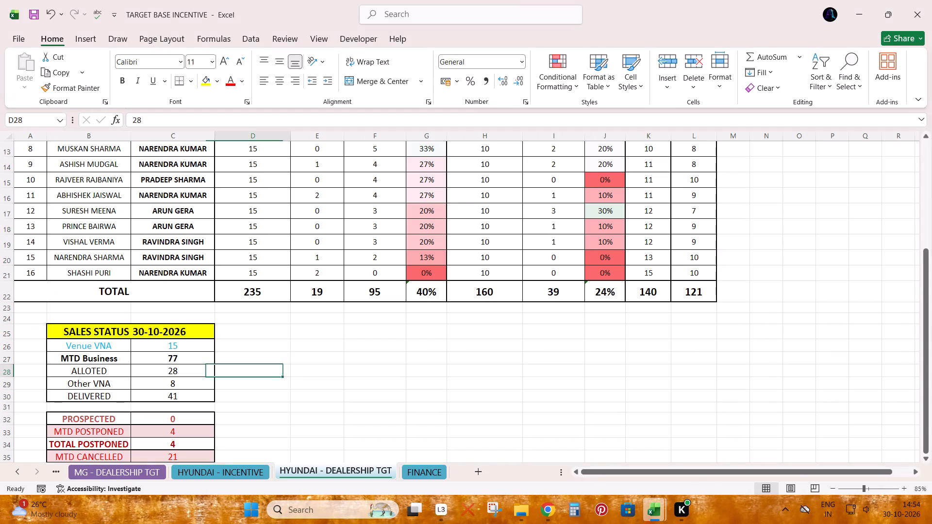
key(Up)
key(ctrl+Up)
key(ctrl+Up)
key(Down)
key(Up)
key(Down)
key(Right)
key(ctrl+Right)
key(Right)
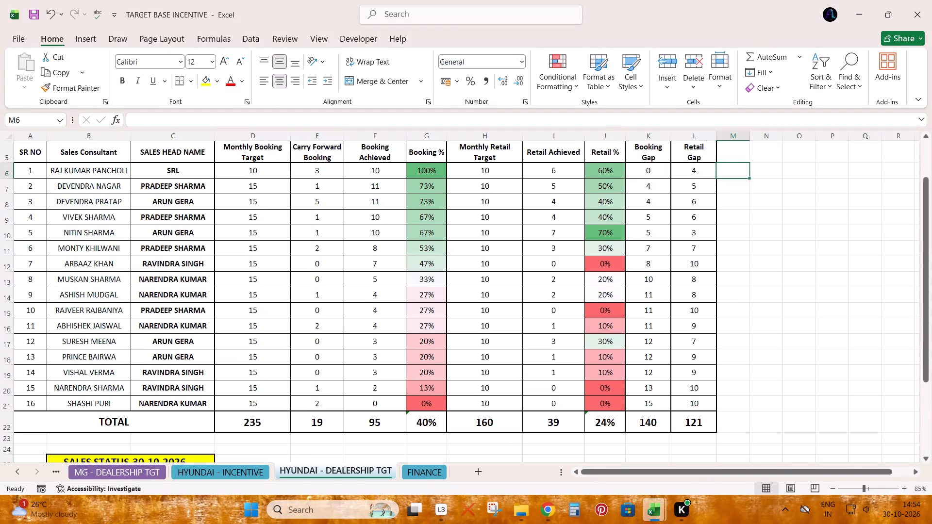
key(Down)
key(Right)
key(alt+Tab)
key(Up)
key(Down)
key(Down)
key(shift+Right)
key(ctrl+shift+Down)
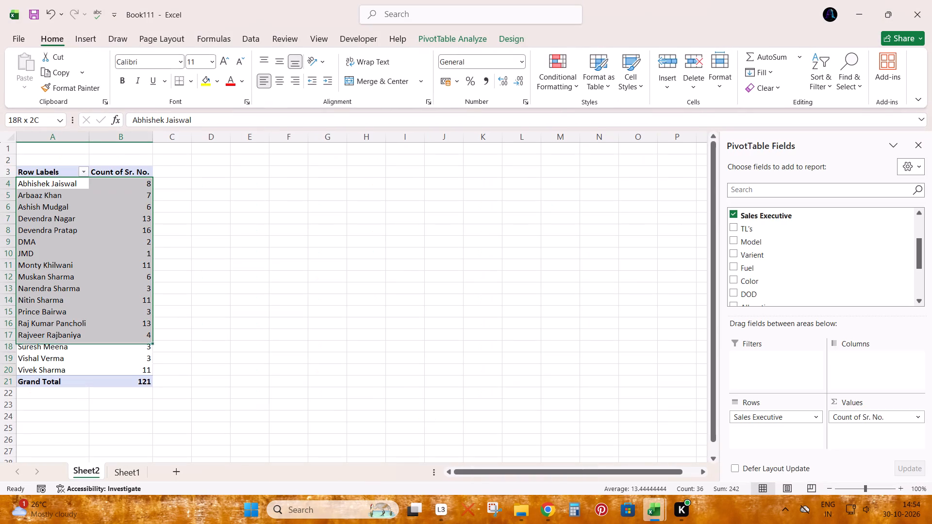
key(shift+Up)
key(ctrl+c)
key(alt+Tab)
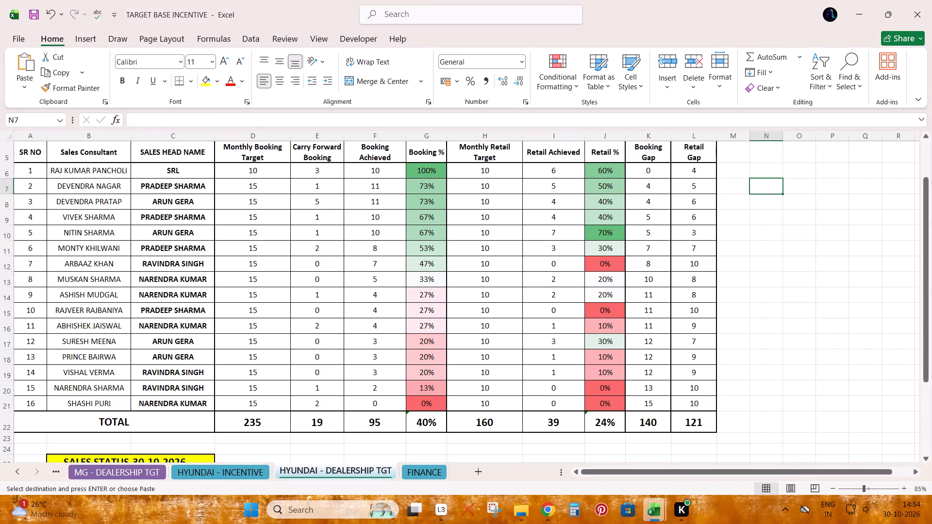
key(ctrl+v)
Enter =VLOOKUP(B6:B21,N7:O23,2,0) in the first Booking Achieved cell, F6, to look up each consultant's booking count.
key(Right)
key(Up)
key(Left)
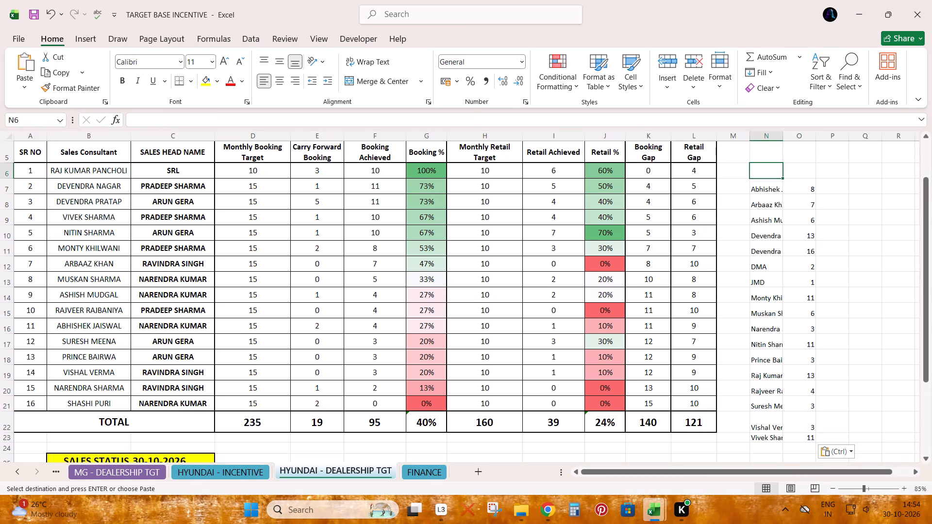
key(Up)
key(Left)
key(Up)
key(Left)
key(Left)
key(Down)
key(Up)
key(Left)
key(Down)
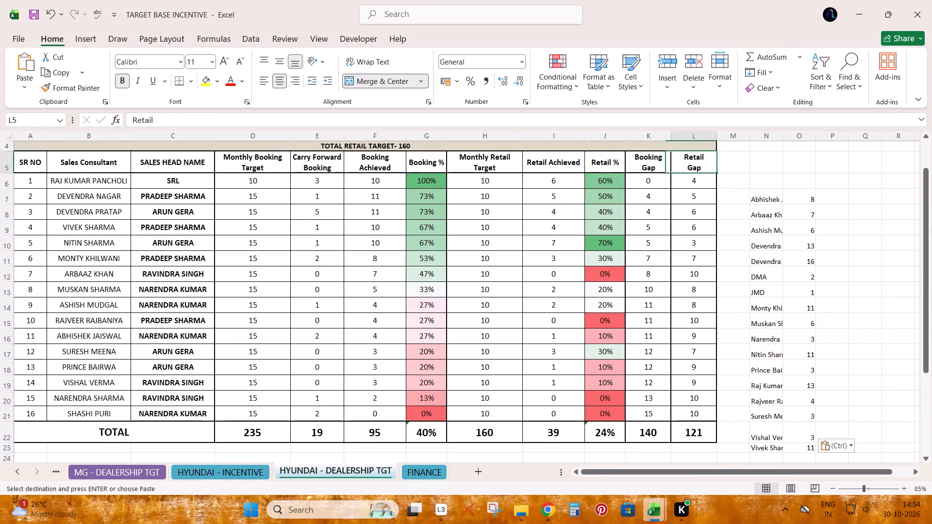
key(Left)
key(Down)
key(Left)
key(Up)
key(Left)
key(Left)
key(Left)
key(Left)
key(Down)
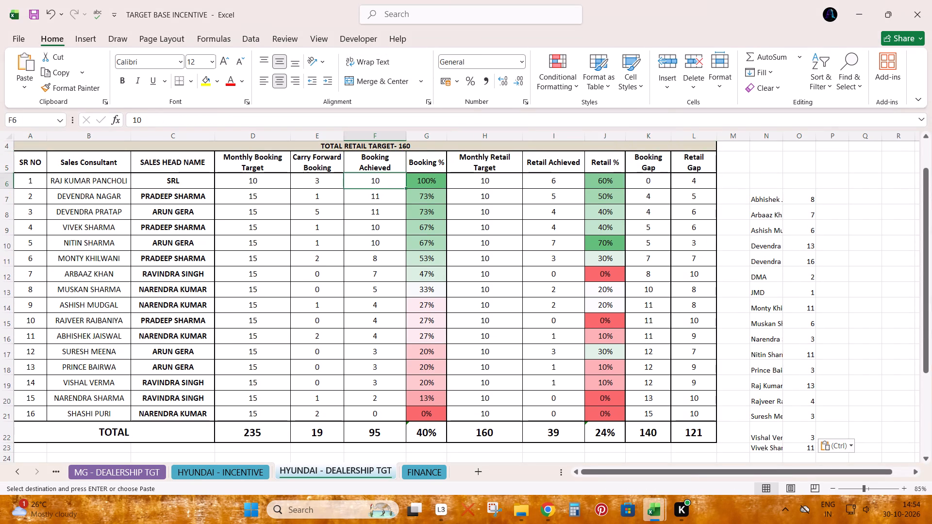
text(=vl)
key(Tab)
key(Up)
key(Left)
key(ctrl+Left)
key(Right)
key(Down)
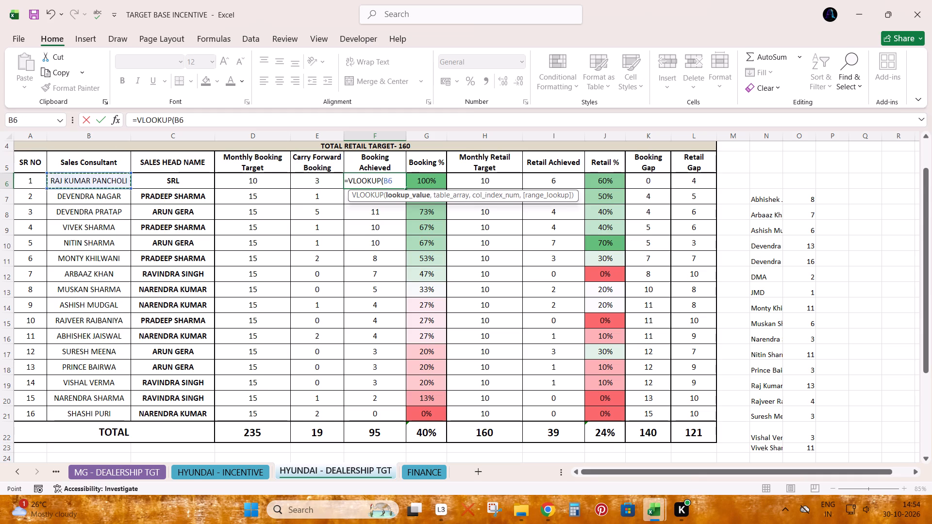
key(ctrl+shift+Down)
key(comma)
key(Right)
key(Down)
key(Right)
key(Right)
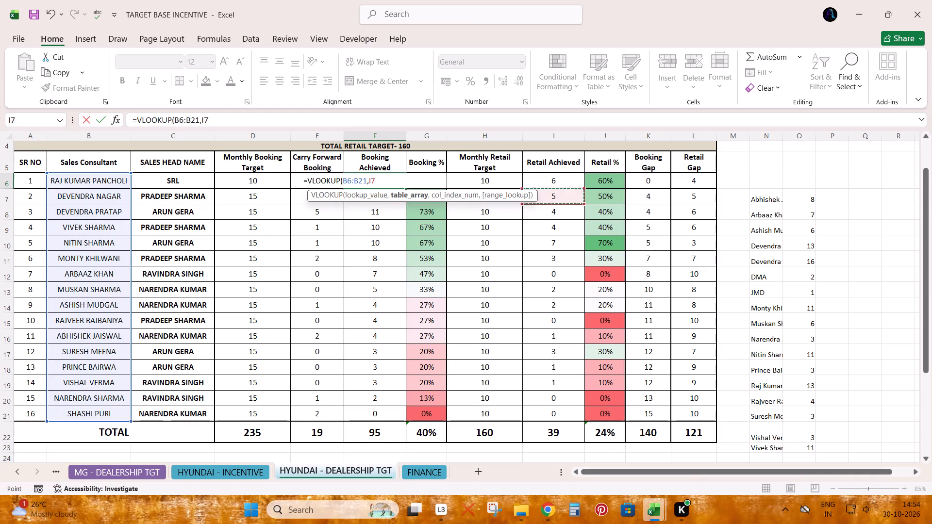
key(Right)
key(Right)
key(Right)
key(Right)
key(Right)
key(shift+Right)
key(ctrl+shift+Down)
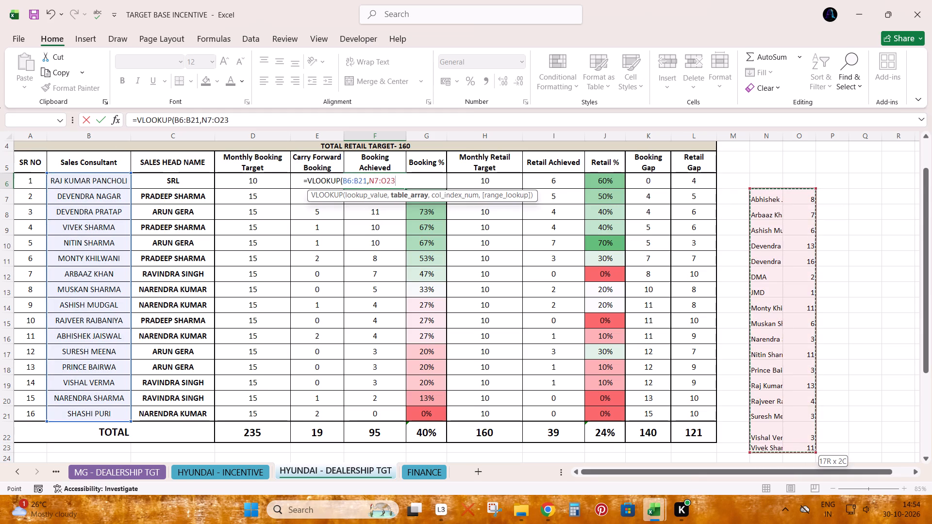
text(,2,0))
key(Return)
key(Up)
key(Down)
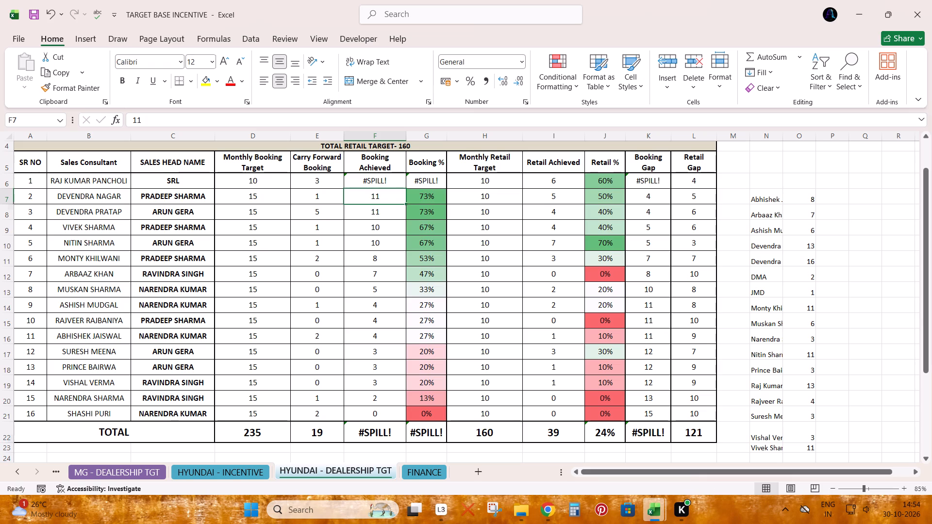
Clear the old Booking Achieved figures in F7:F21, below the VLOOKUP formula and above the total.
key(ctrl+shift+Down)
key(shift+Up)
key(Delete)
Replace the VLOOKUP results in Booking Achieved, F6:F21, with static values by copying and pasting them in place.
key(Up)
key(ctrl+shift+Down)
key(shift+Up)
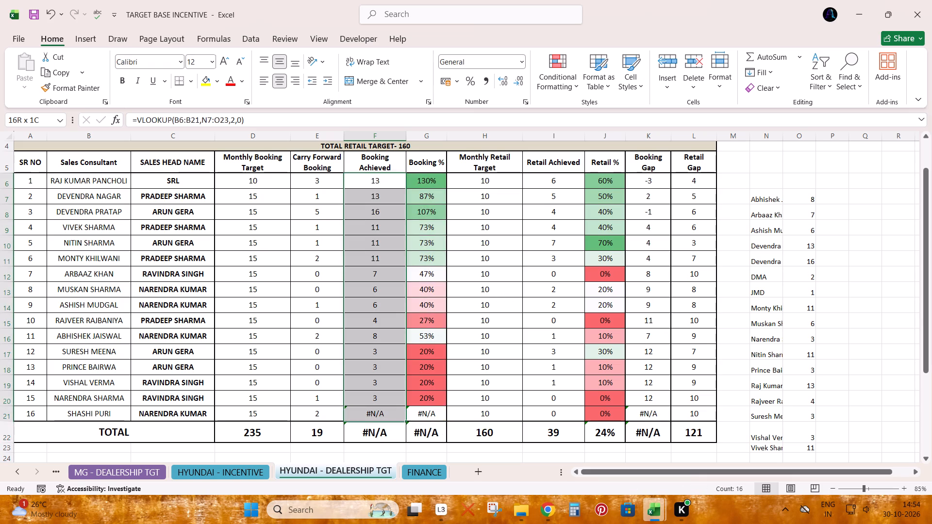
key(ctrl+c)
key(ctrl+v)
key(Down)
key(Down)
key(Return)
Set Booking Achieved to 0 for the consultant at SR NO 16.
key(ctrl+Down)
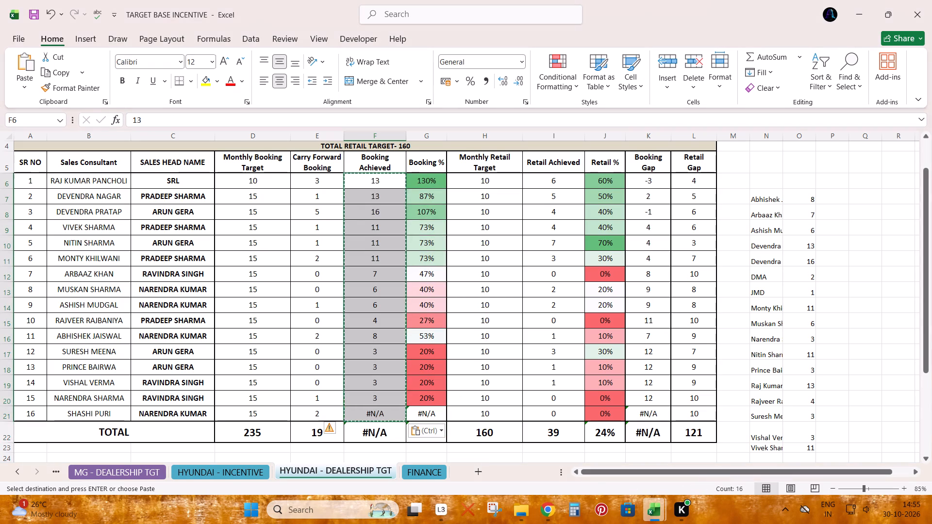
key(Up)
key(0)
key(Return)
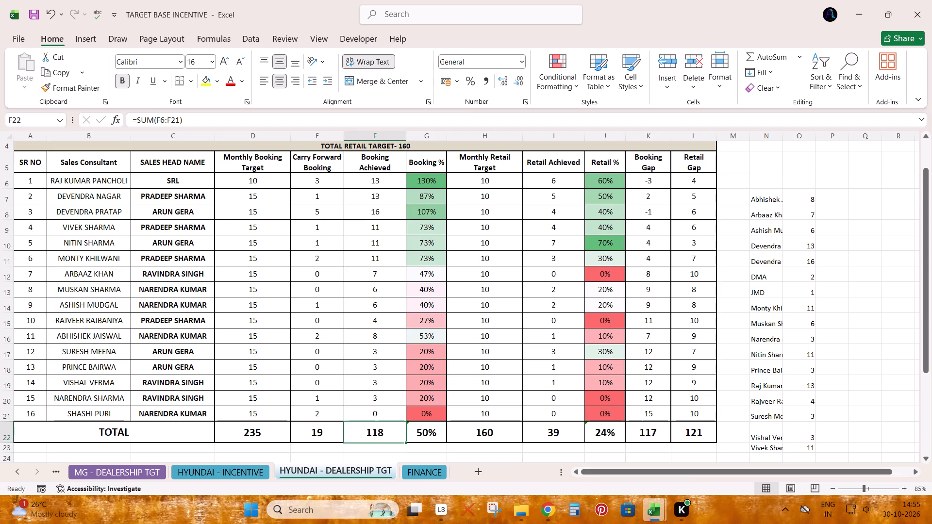
Clear the pasted consultant names and booking counts in N7:O23 beside the target table.
key(Right)
key(Up)
key(Up)
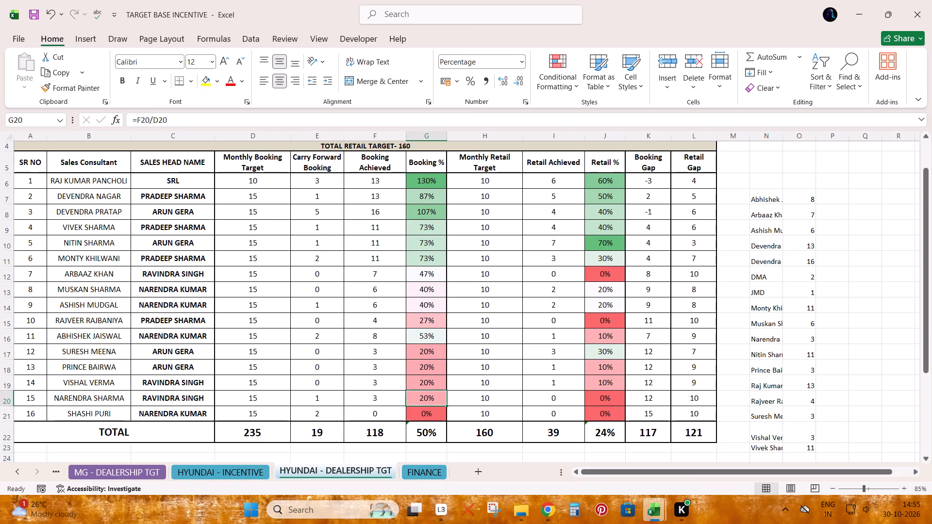
key(ctrl+Up)
key(Down)
key(ctrl+shift+Down)
key(shift+space)
key(shift+Up)
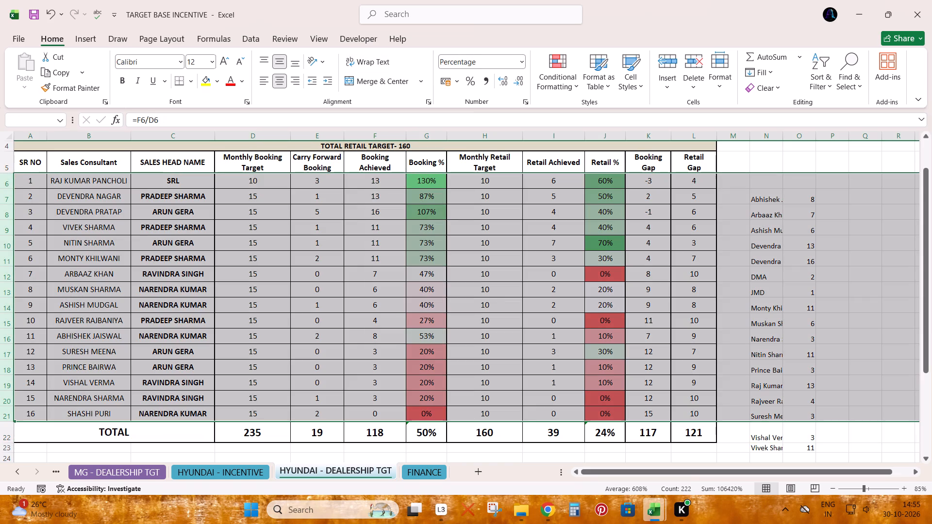
key(ctrl+Right)
key(Right)
key(Down)
key(Right)
key(ctrl+shift+Down)
key(ctrl+shift+Right)
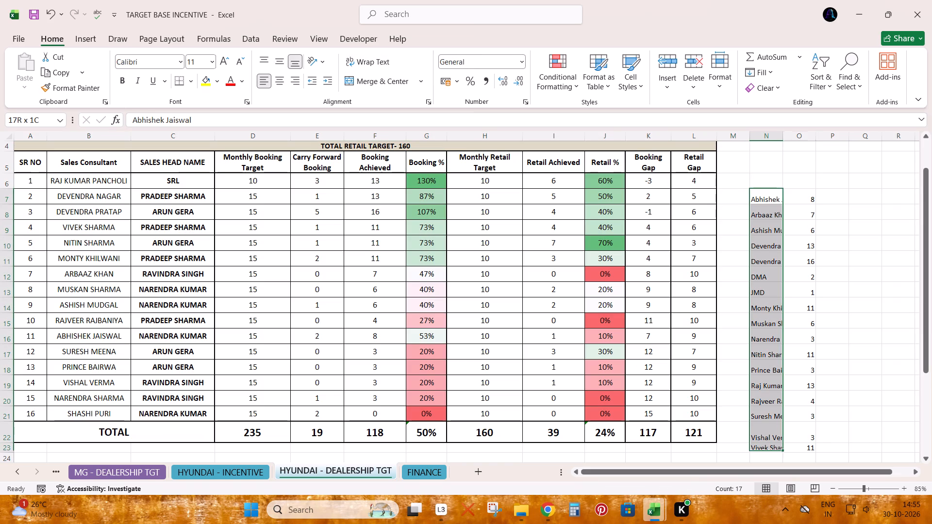
key(Delete)
key(Down)
key(Up)
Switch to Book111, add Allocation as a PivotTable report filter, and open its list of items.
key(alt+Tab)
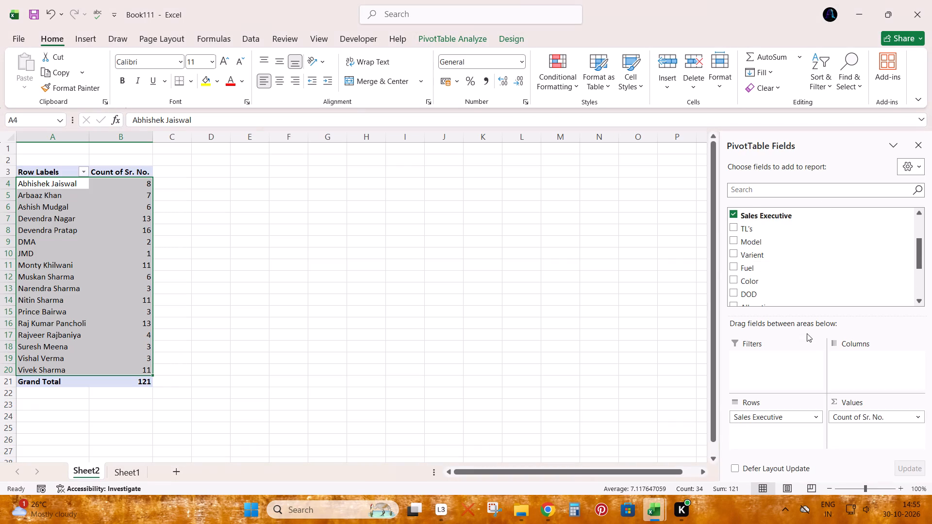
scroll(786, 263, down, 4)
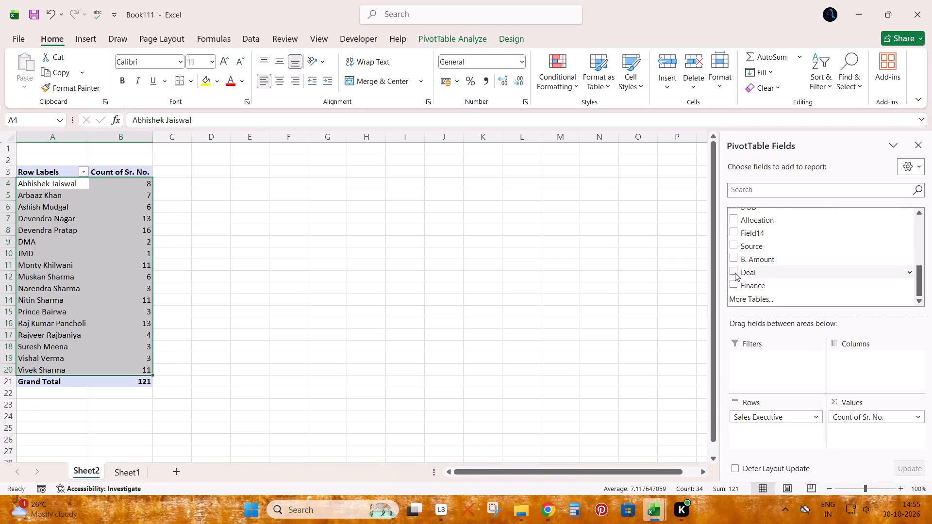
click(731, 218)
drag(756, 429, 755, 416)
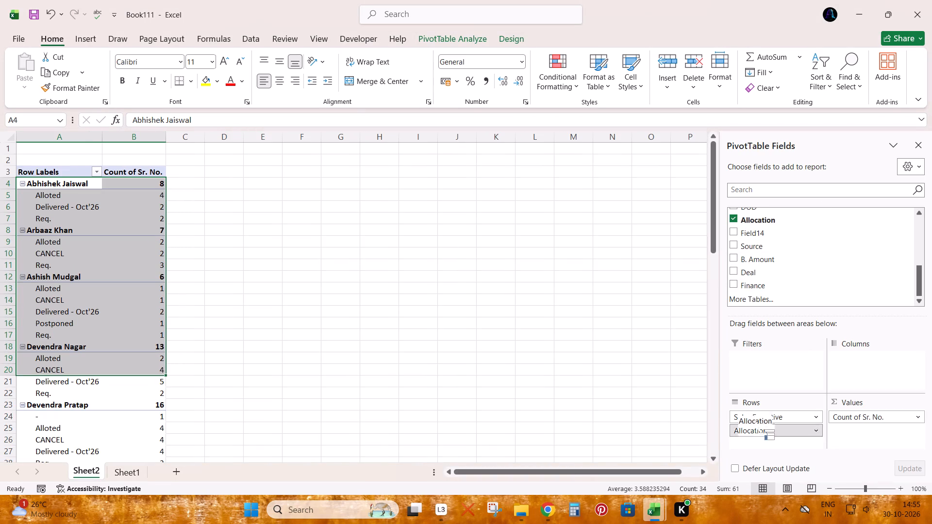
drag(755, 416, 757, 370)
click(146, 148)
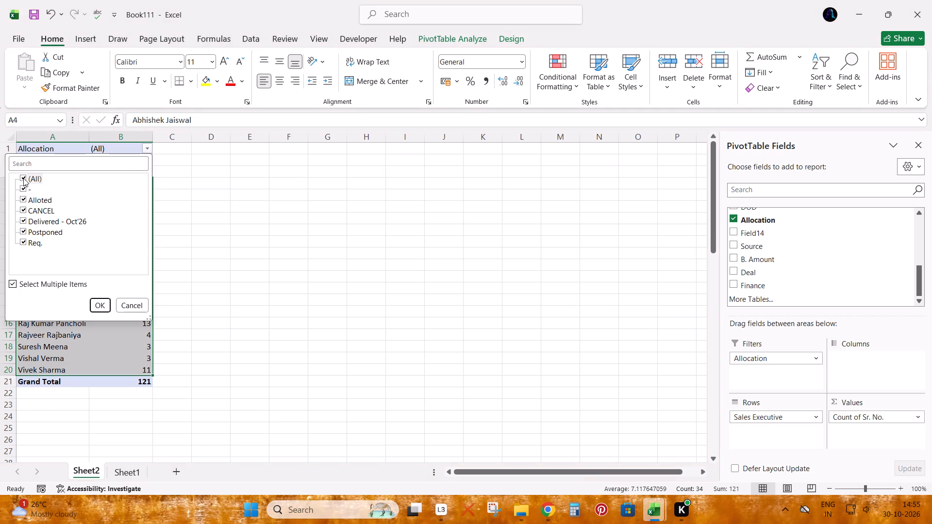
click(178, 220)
In TARGET BASE INCENTIVE, check the combined sum of the Carry Forward Booking and Booking Achieved totals.
key(alt+Tab)
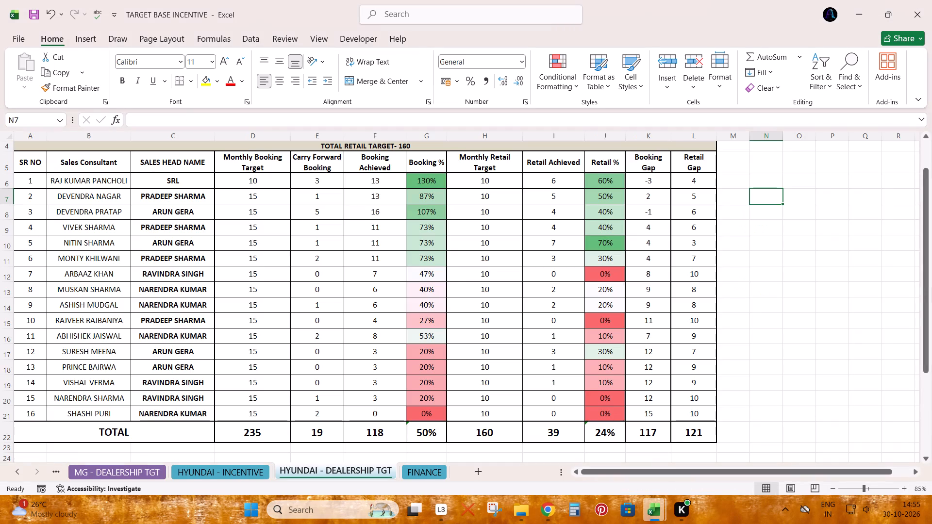
drag(322, 431, 373, 431)
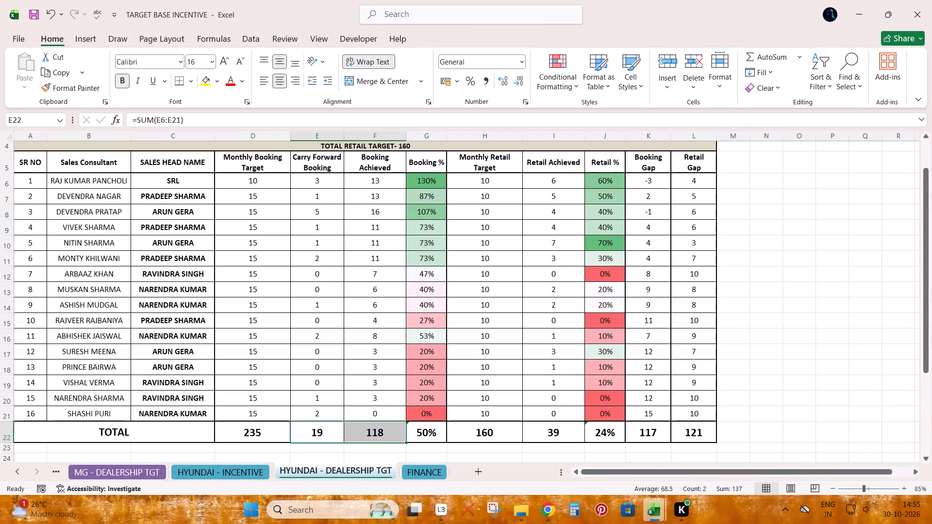
click(359, 385)
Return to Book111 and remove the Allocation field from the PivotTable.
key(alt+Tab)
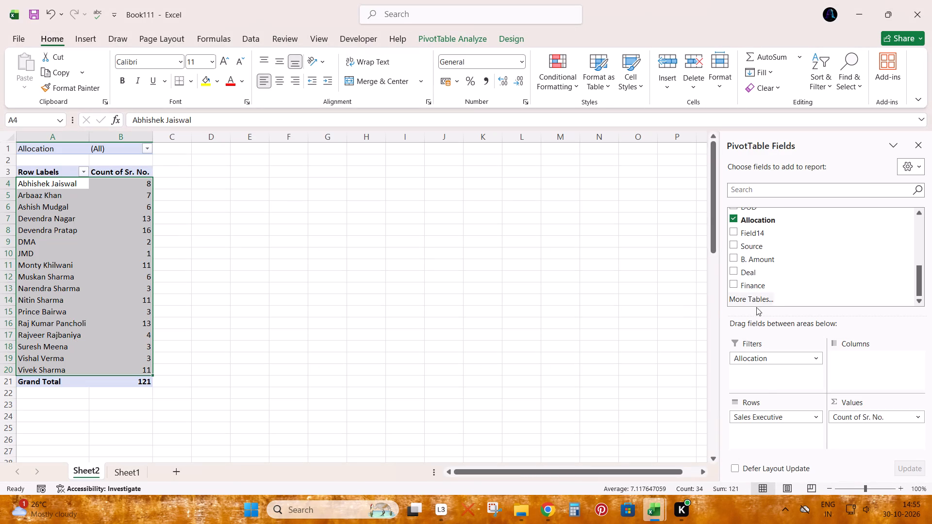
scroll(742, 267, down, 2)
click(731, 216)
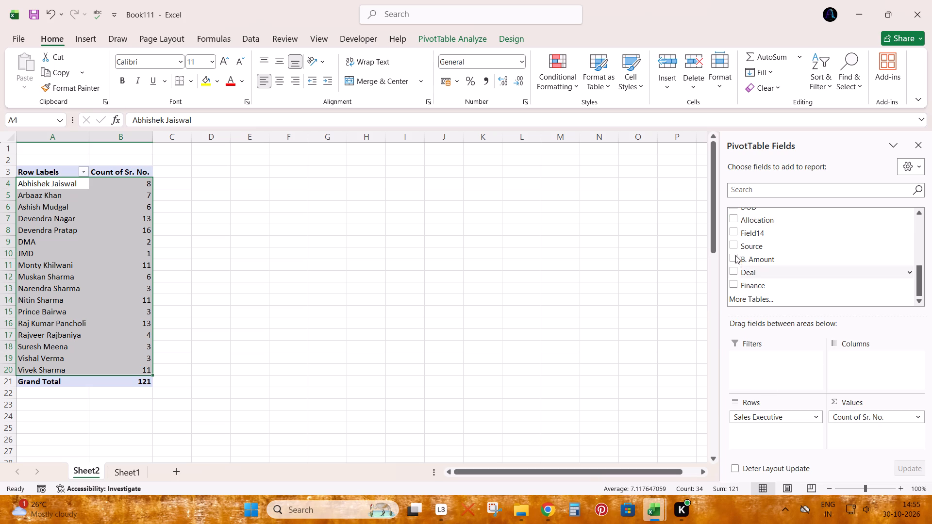
Add Field14 as the PivotTable report filter and exclude Oct'26 - CF, keeping only the (blank) item.
click(732, 233)
drag(752, 431, 752, 381)
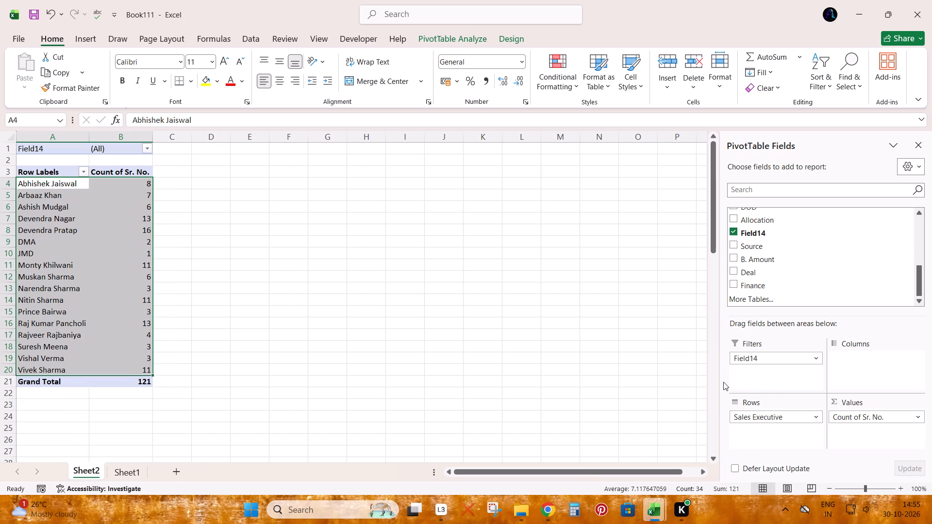
click(146, 150)
click(12, 287)
click(39, 192)
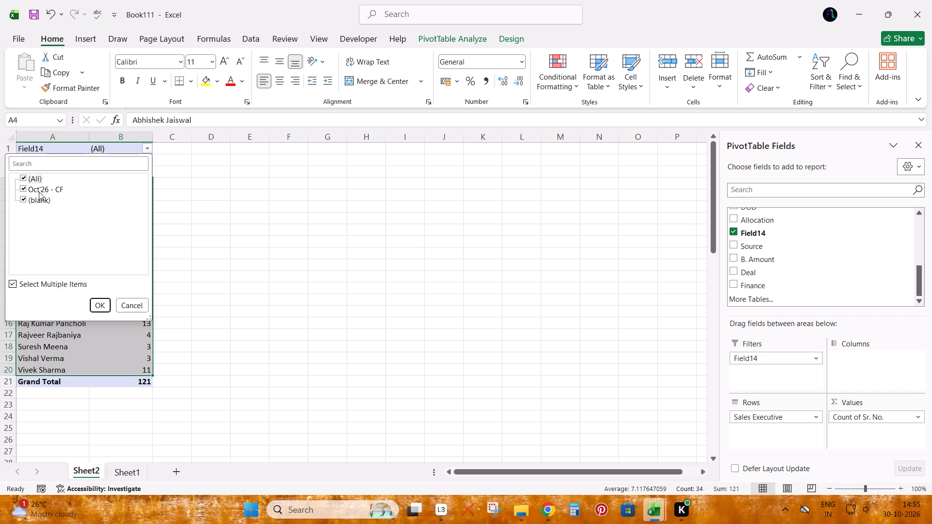
click(23, 189)
click(85, 301)
click(98, 304)
key(Right)
key(Down)
key(Left)
key(Up)
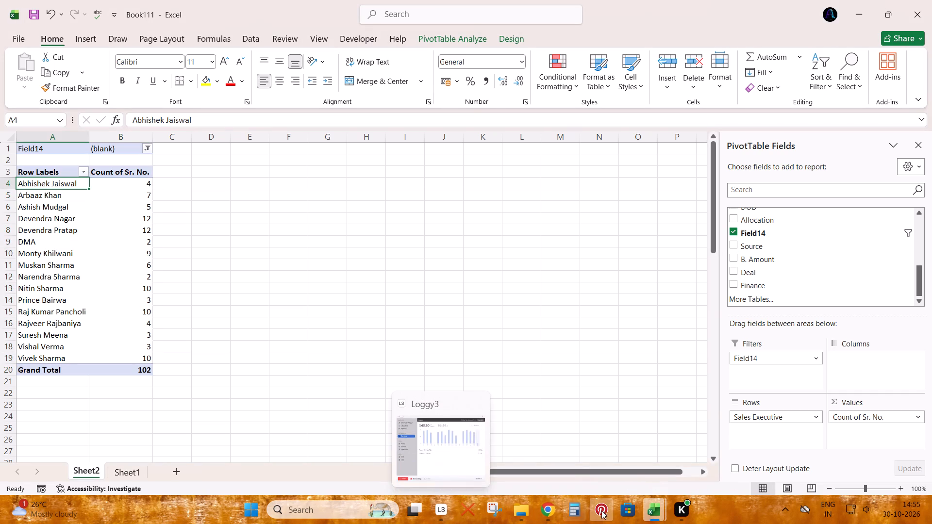
Add 102 and 19 in Calculator to check the filtered bookings plus carry forwards, and return to Book111.
click(579, 510)
key(Escape)
key(Escape)
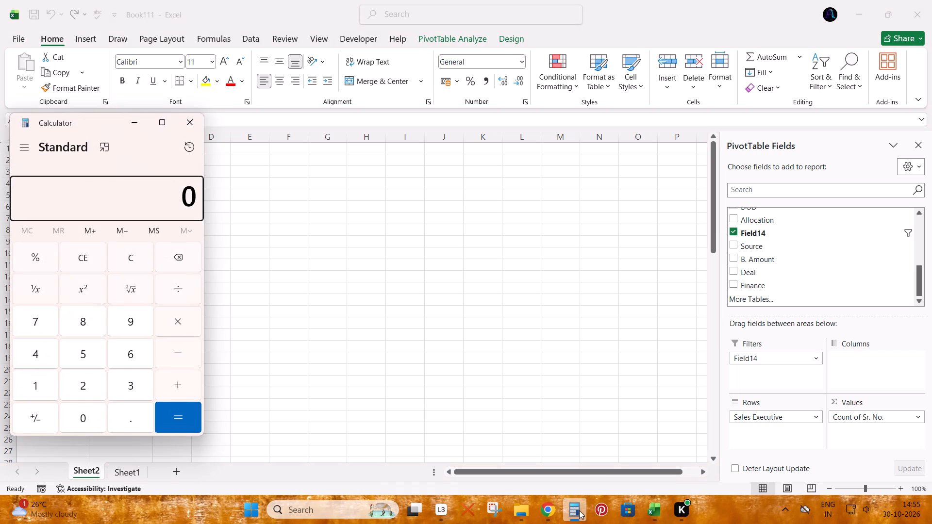
text(102+)
text(19)
key(Return)
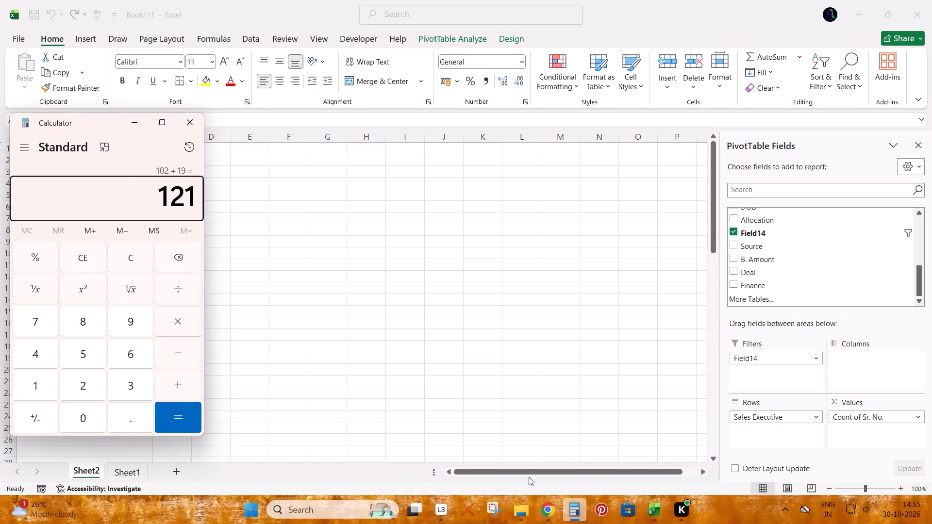
click(312, 279)
Copy the filtered PivotTable's names and counts, A4:B19 without the grand total, to E4 on Sheet2.
key(Right)
key(Up)
key(Right)
key(Down)
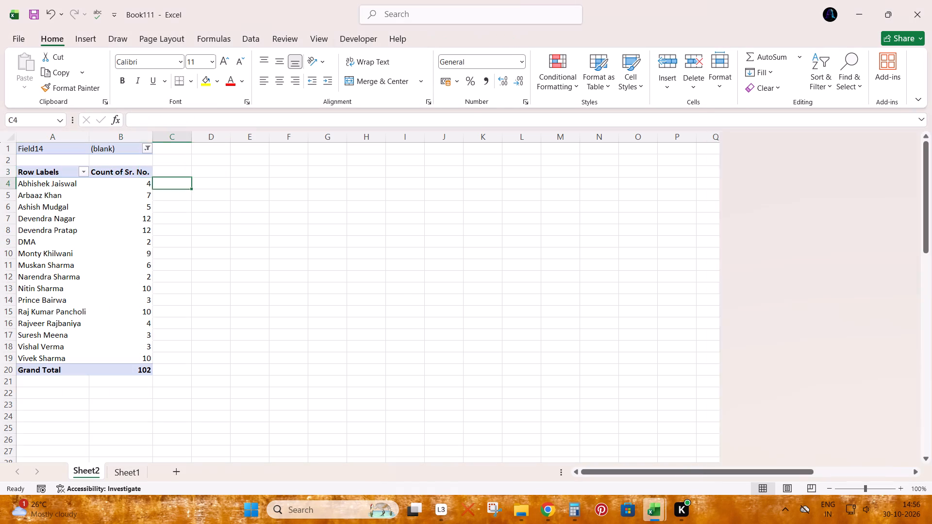
key(Left)
key(Up)
key(Left)
key(Down)
key(ctrl+shift+Right)
key(ctrl+shift+Down)
key(shift+Up)
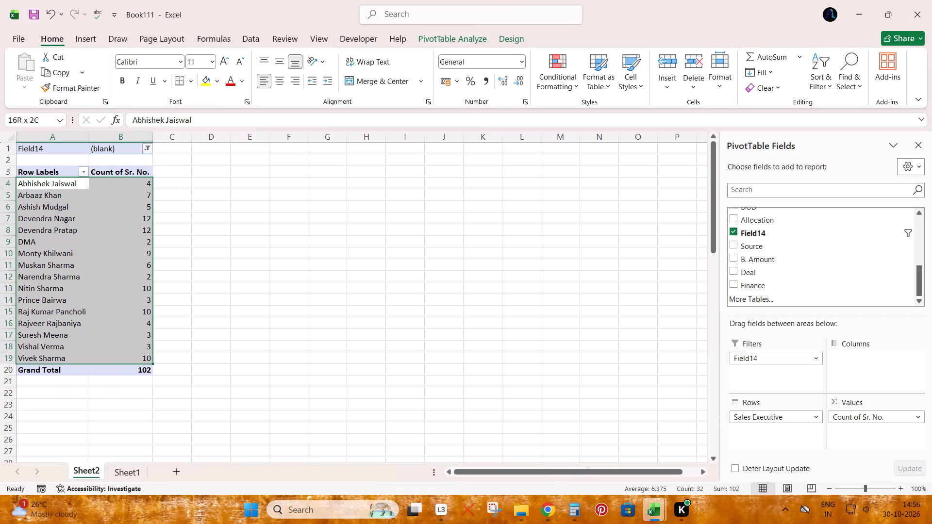
key(ctrl+c)
key(Right)
key(Right)
key(Right)
key(Right)
key(ctrl+v)
key(Escape)
key(Right)
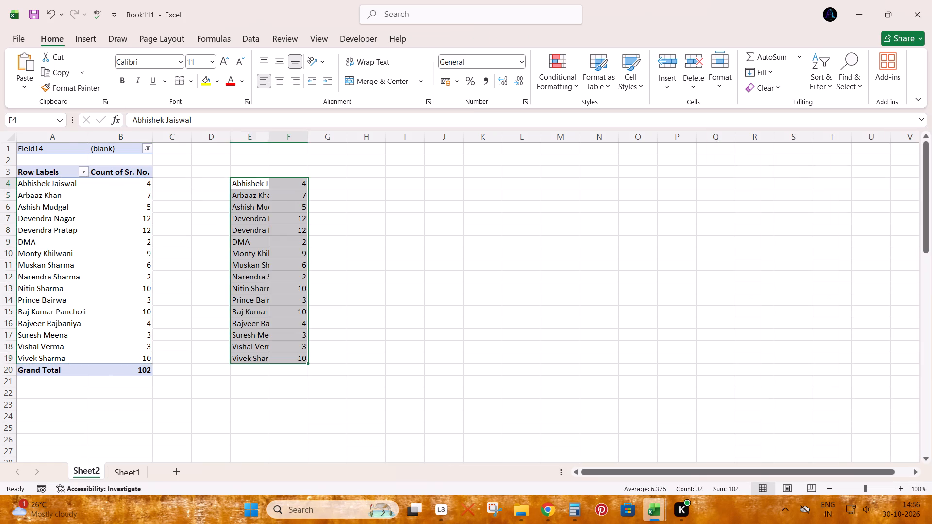
Copy E4:F19 from Book111 into the HYUNDAI - DEALERSHIP TGT sheet of TARGET BASE INCENTIVE, starting at O6.
key(Down)
key(Left)
key(Up)
key(alt+Tab)
key(alt+Tab)
key(alt+Tab)
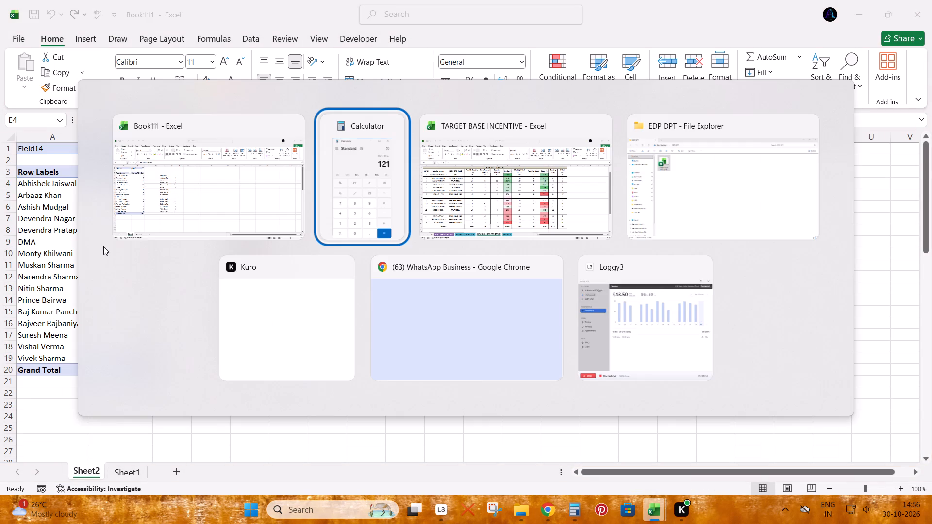
key(alt+Tab)
key(alt+Tab)
key(ctrl+shift+Right)
key(ctrl+shift+Down)
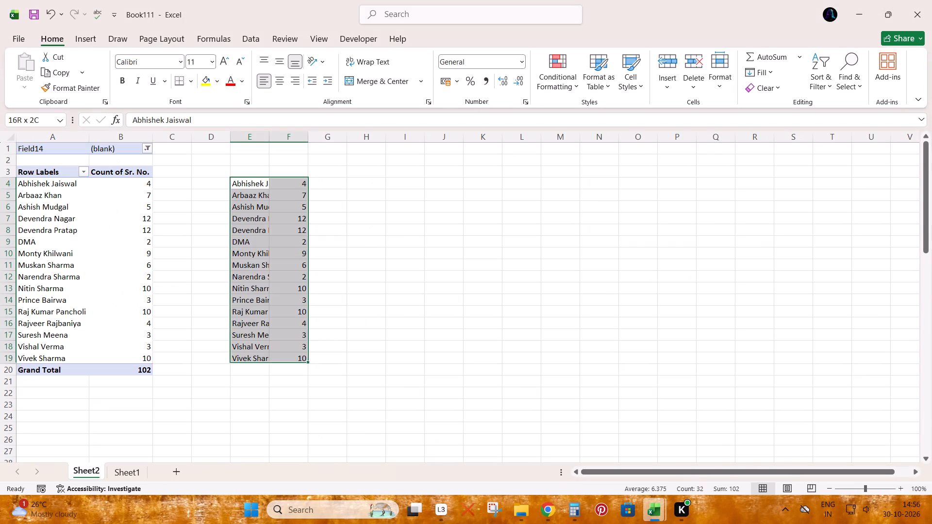
key(ctrl+c)
key(alt+Tab)
key(Right)
key(ctrl+Right)
key(Right)
key(Up)
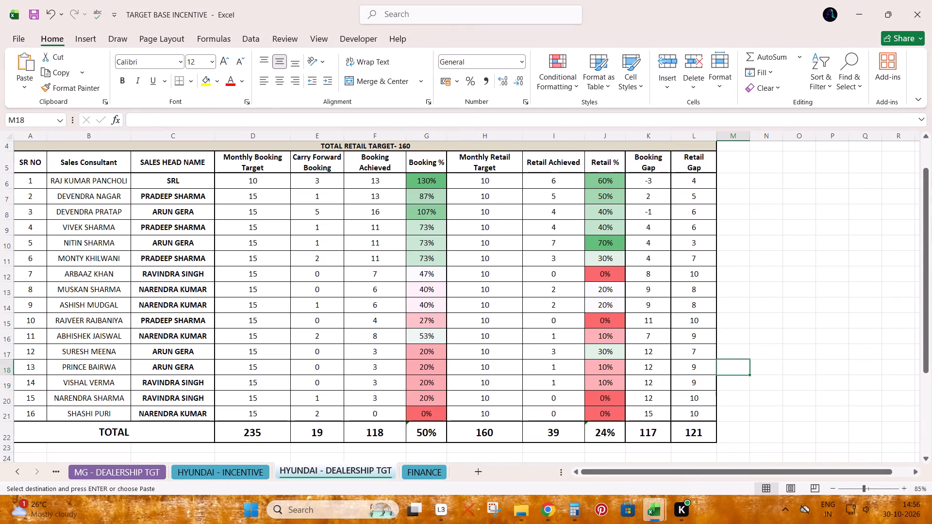
key(ctrl+Up)
key(Right)
key(Down)
key(Down)
key(Right)
key(Down)
key(Down)
key(Down)
key(Down)
key(Up)
key(ctrl+v)
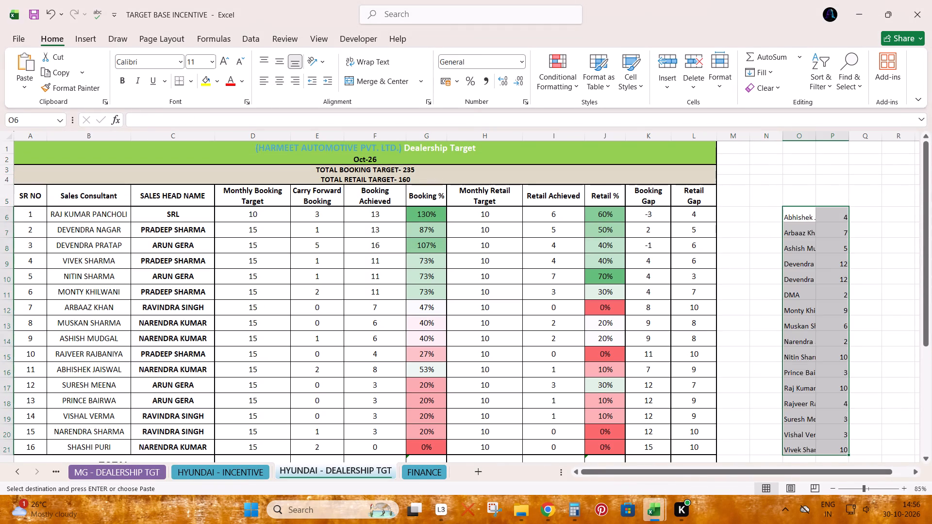
Clear the old Booking Achieved figures in F6:F21, above the total.
key(Right)
key(Down)
key(Left)
key(Up)
key(Left)
key(Left)
key(Left)
key(Left)
key(Left)
key(Left)
key(Left)
key(Left)
key(Left)
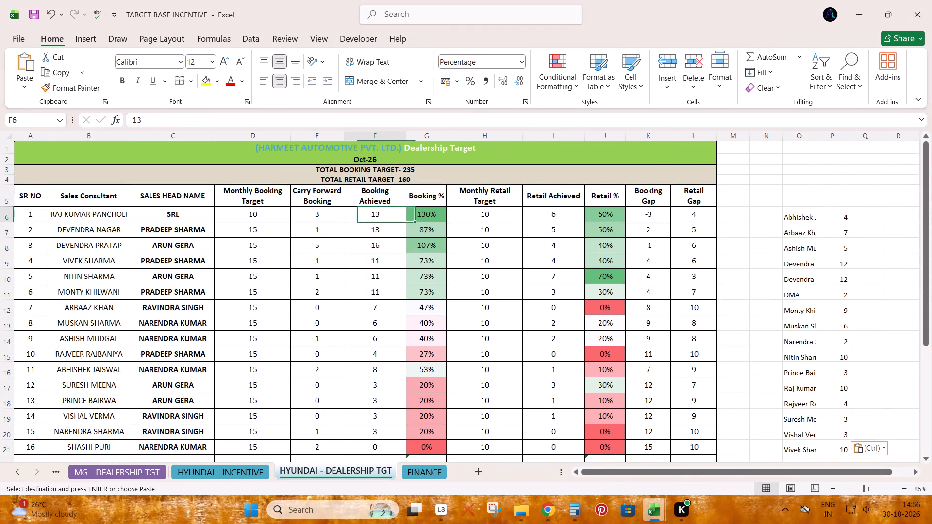
key(Up)
key(Down)
key(ctrl+shift+Down)
key(shift+Up)
key(Delete)
key(Right)
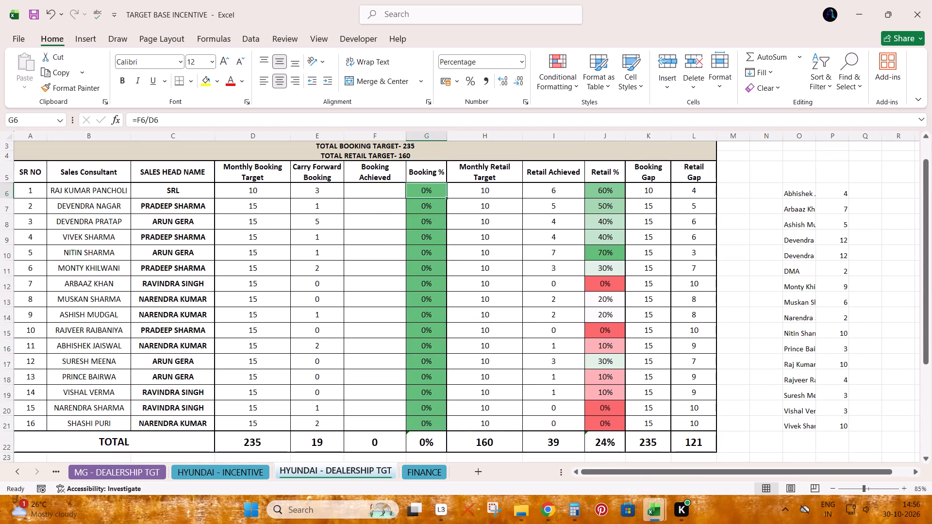
Enter =VLOOKUP(B6:B21,O6:P21,2,0) in the first Booking Achieved cell, F6, to look up each consultant's booking count.
key(ctrl+Right)
key(Left)
key(Up)
key(Left)
key(Left)
key(Left)
key(Left)
key(Left)
key(Down)
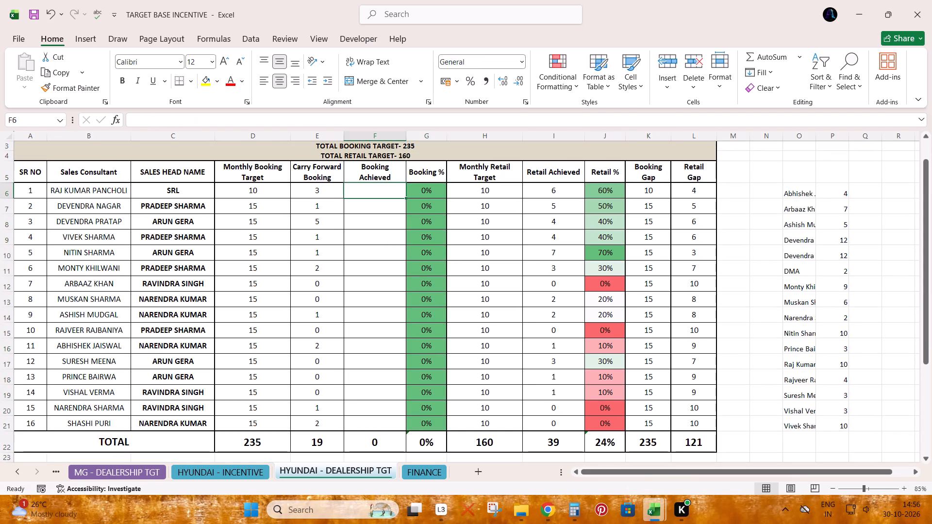
text(=vl)
key(Tab)
key(Up)
key(Left)
key(Left)
key(Left)
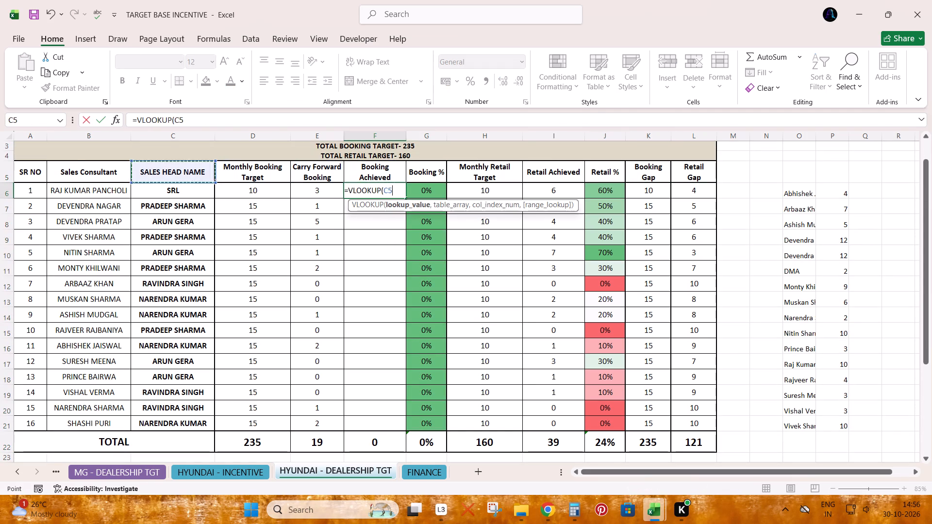
key(Left)
key(Down)
key(ctrl+shift+Down)
key(comma)
key(ctrl+Right)
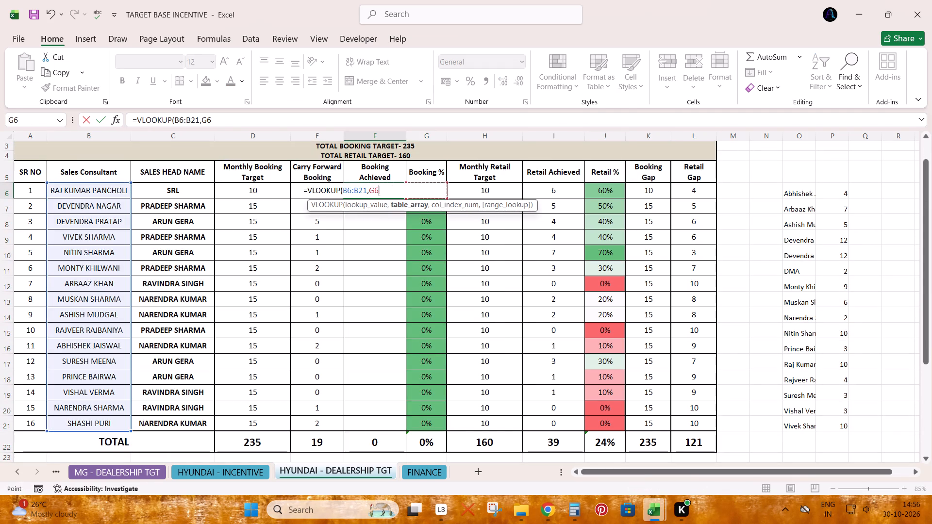
key(Right)
key(ctrl+Right)
key(ctrl+Right)
key(shift+Right)
key(ctrl+shift+Down)
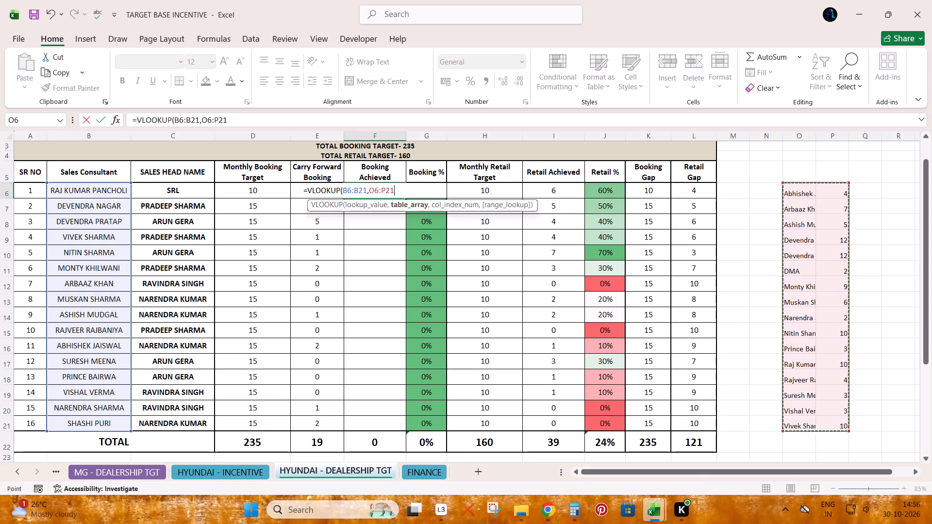
text(,2,0))
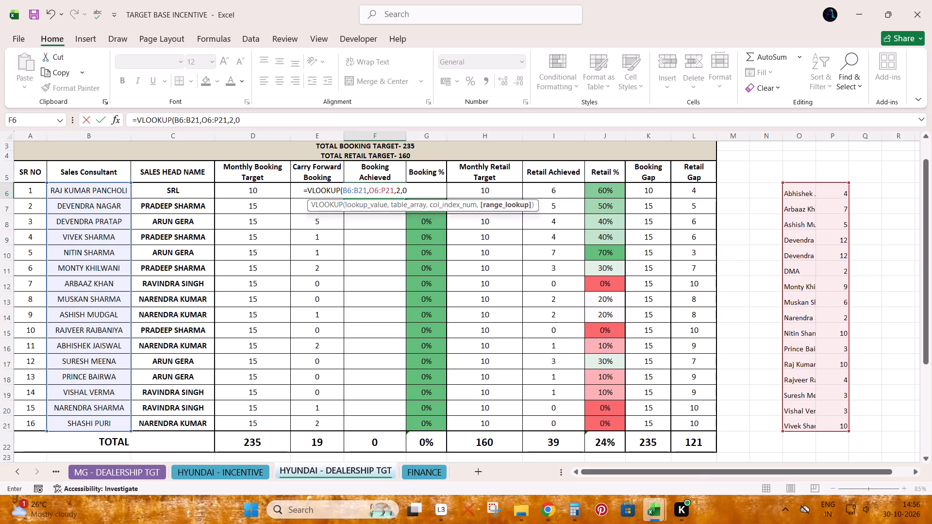
key(Return)
Replace the VLOOKUP results in Booking Achieved, F6:F21, with static values by copying and pasting them in place.
key(Up)
key(ctrl+shift+Down)
key(shift+Up)
key(ctrl+c)
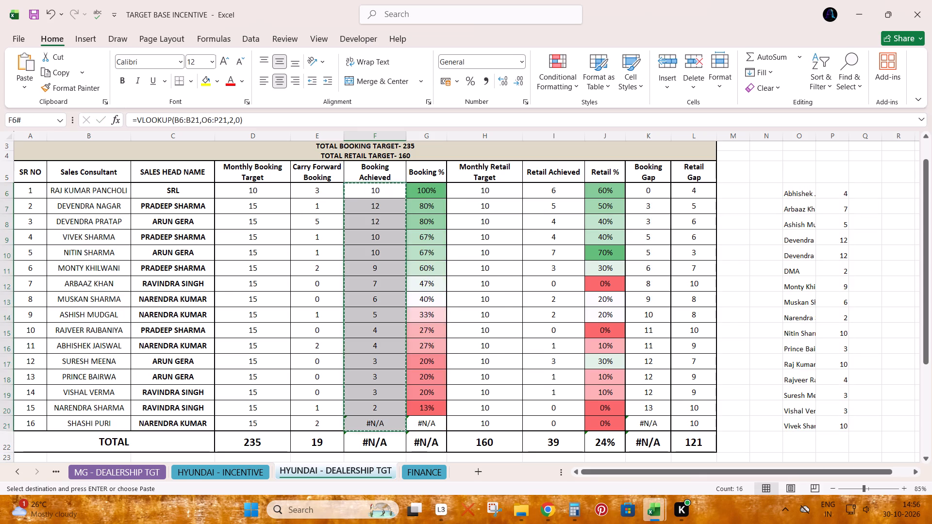
key(ctrl+v)
key(Down)
key(Down)
key(Return)
Set Booking Achieved to 0 for the consultant at SR NO 16.
key(ctrl+Down)
key(Up)
key(0)
key(Return)
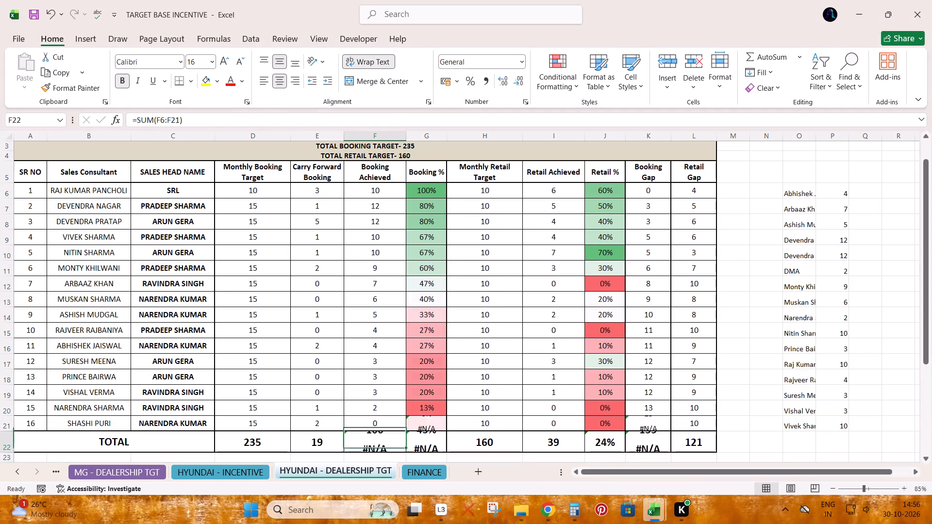
key(Escape)
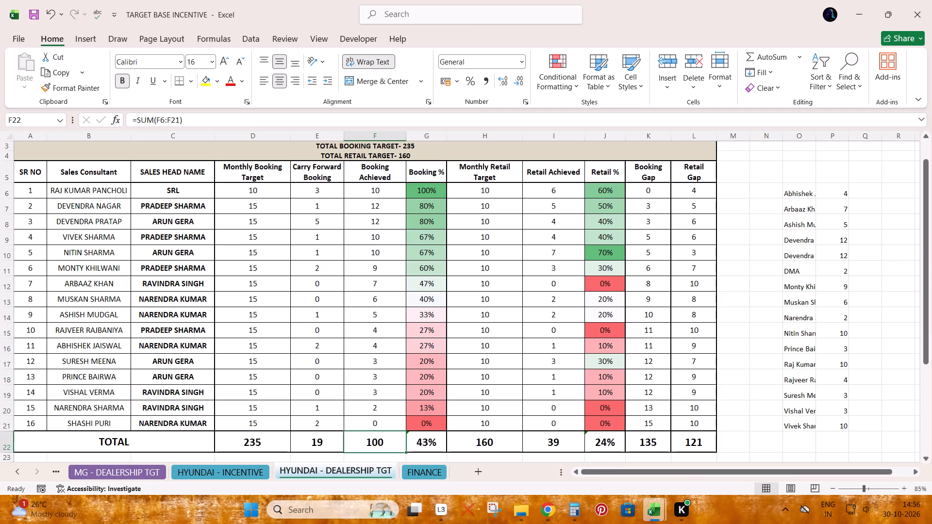
Clear the helper list of consultants and booking counts in O6:P21 of the HYUNDAI - DEALERSHIP TGT sheet.
key(alt+Tab)
key(alt+Tab)
key(Right)
key(Up)
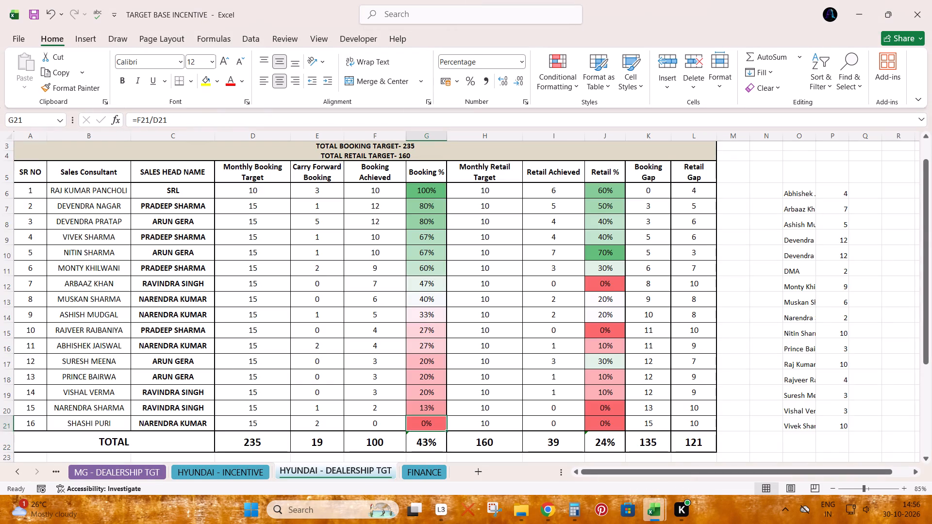
key(Right)
key(Up)
key(Right)
key(Right)
key(Right)
key(Right)
key(Right)
key(Right)
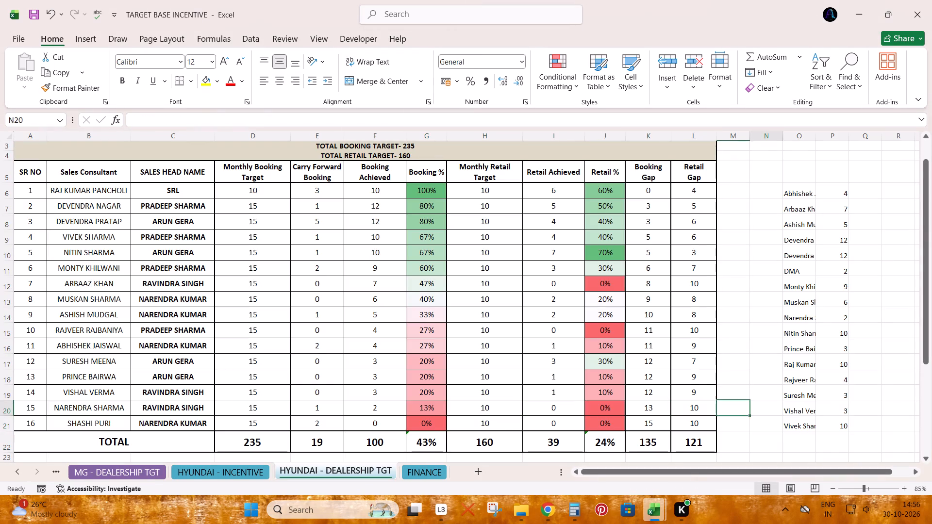
key(Right)
key(ctrl+Up)
key(shift+Right)
key(ctrl+shift+Down)
key(Delete)
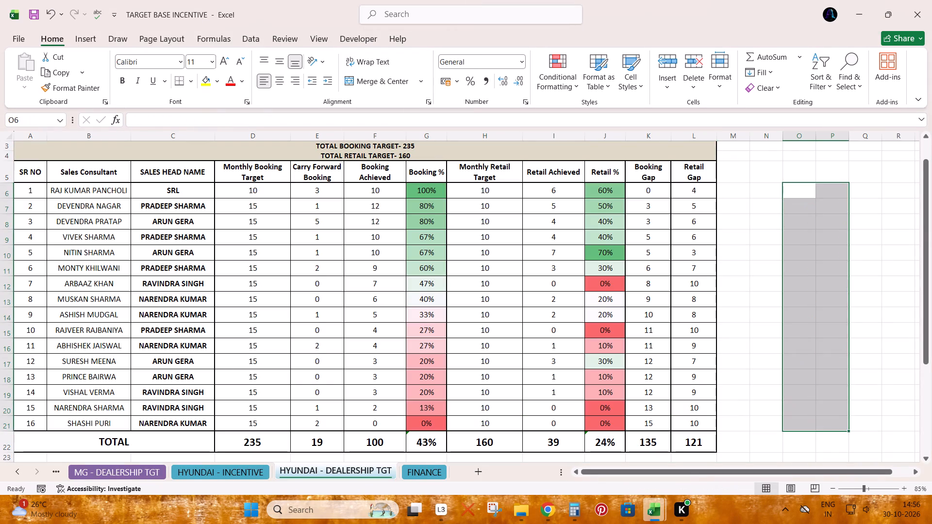
key(Up)
key(Down)
In Book111, replace Field14 with Allocation as the PivotTable's report filter.
key(alt+Tab)
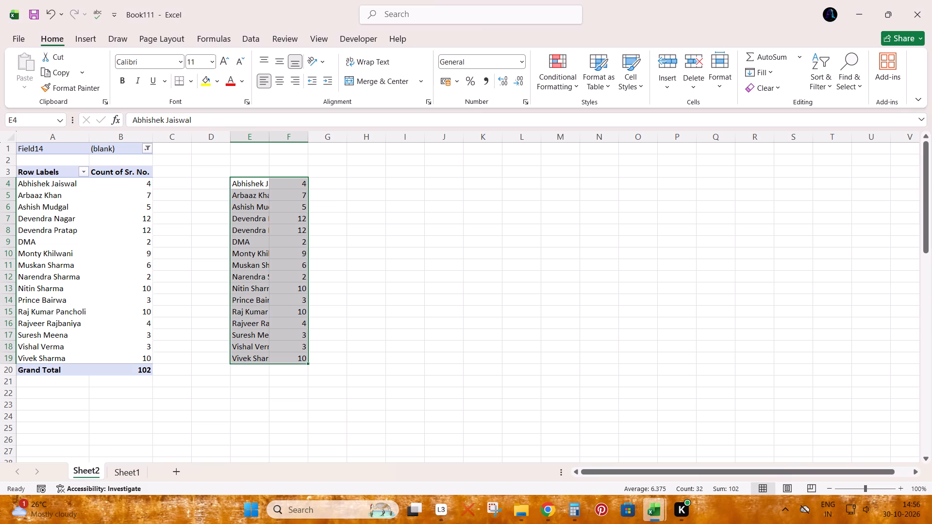
click(117, 205)
click(22, 169)
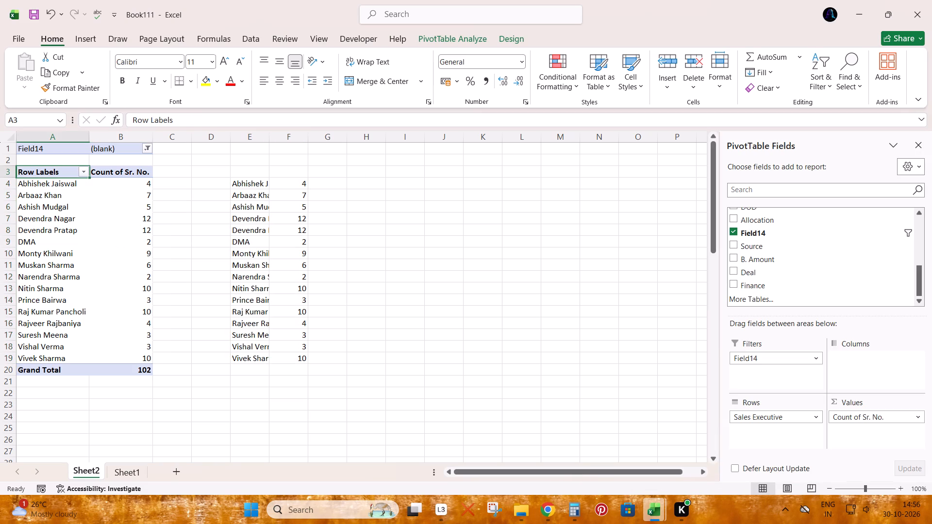
key(alt+Tab)
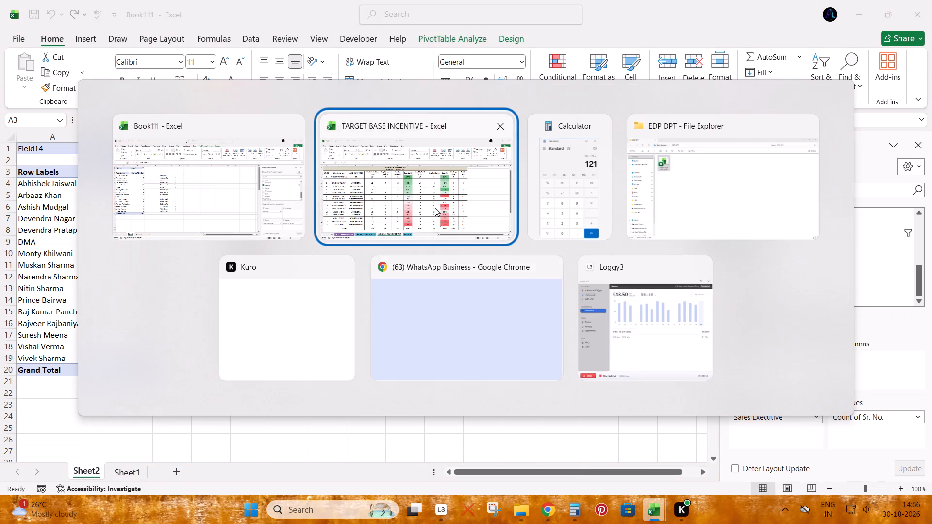
click(435, 208)
key(alt+Tab)
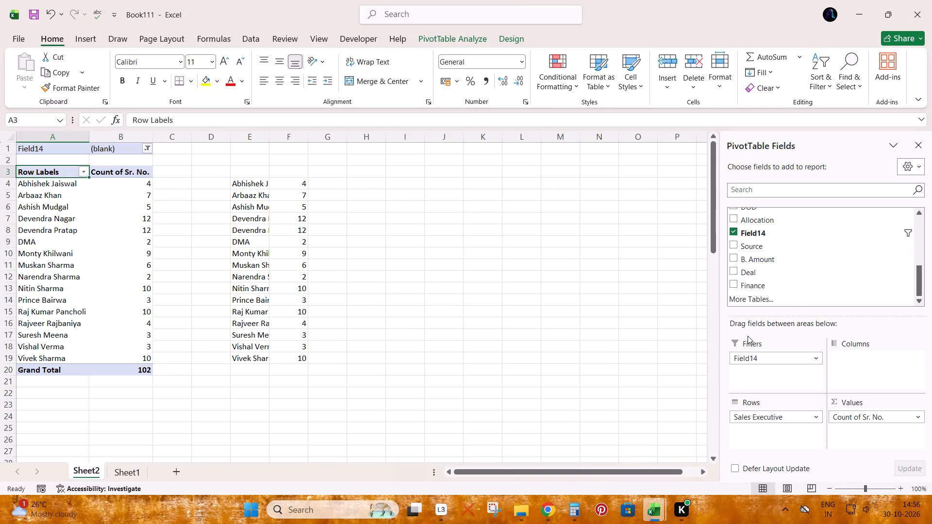
click(734, 230)
click(732, 220)
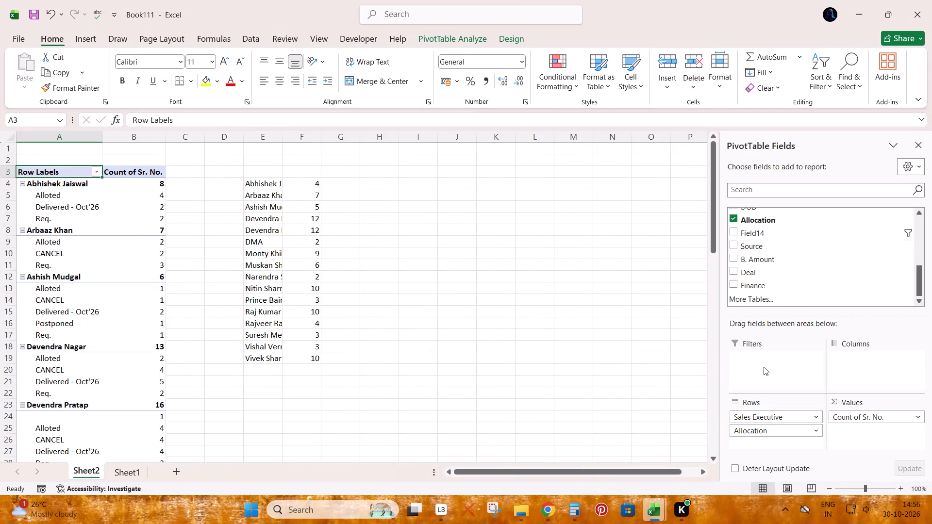
drag(759, 429, 755, 372)
Filter the PivotTable's Allocation to Delivered - Oct'26 only.
click(146, 146)
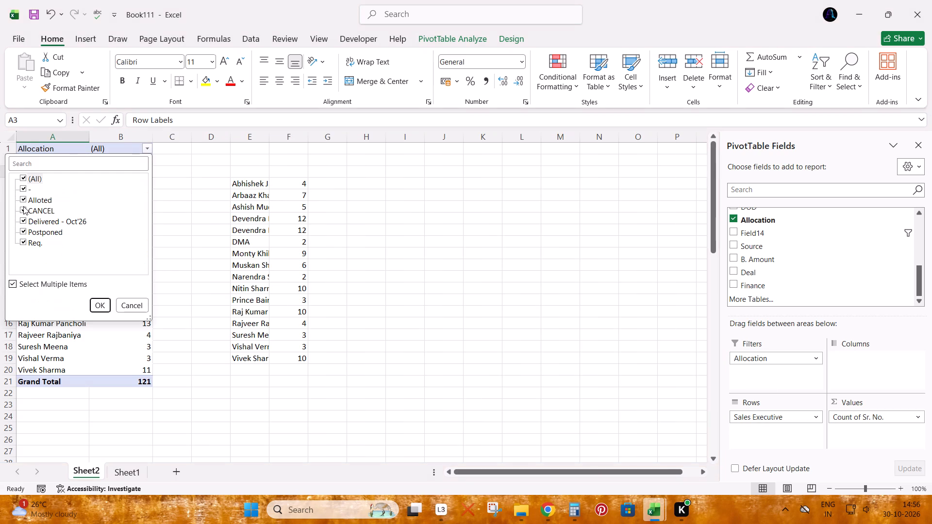
click(22, 177)
click(23, 218)
click(96, 304)
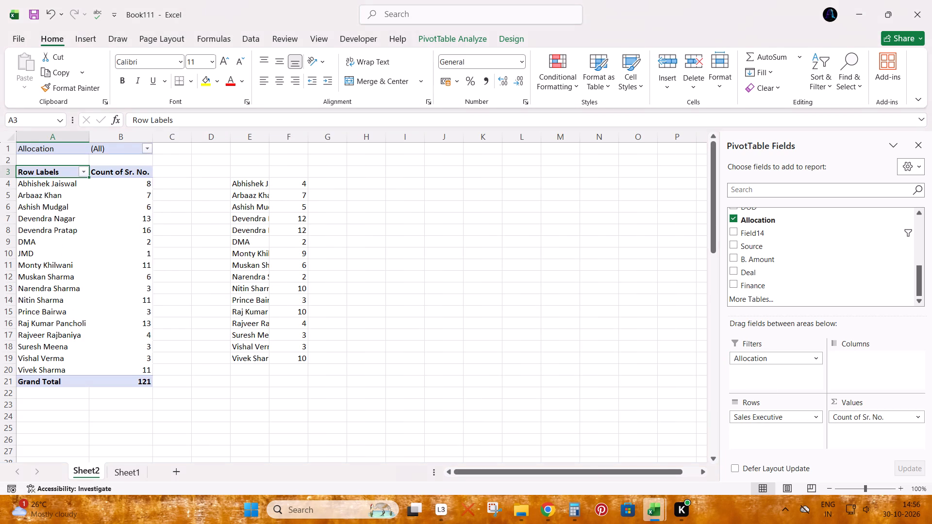
key(Right)
key(Down)
key(Left)
key(Up)
key(Down)
Switch to the TARGET BASE INCENTIVE workbook and select the first Retail Achieved cell, I6.
key(alt+Tab)
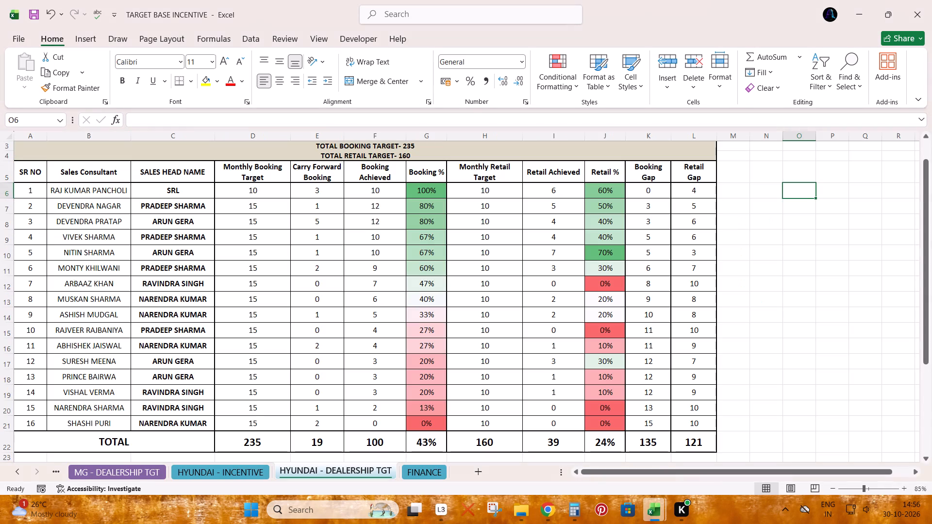
scroll(182, 372, down, 4)
scroll(187, 396, up, 4)
key(Up)
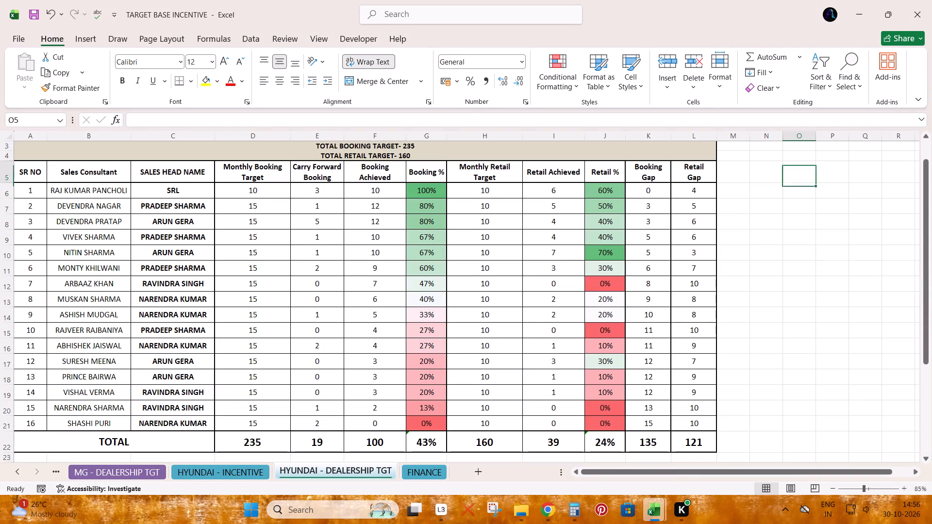
key(Left)
key(Left)
key(Left)
key(Left)
key(Left)
key(Down)
key(Left)
key(Up)
key(Down)
In Book111, copy the PivotTable's consultants and delivered counts, A4:B15 without the grand total, to a separate list starting at H4.
key(alt+Tab)
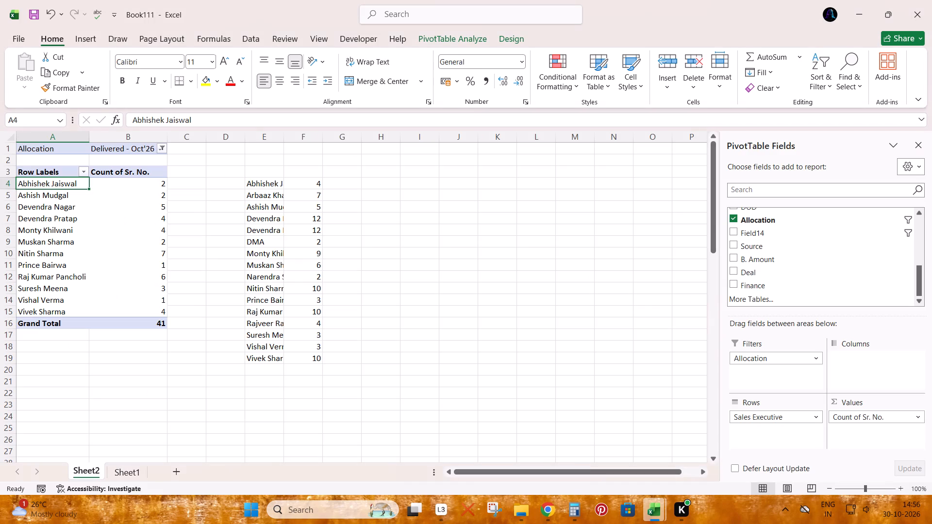
key(ctrl+shift+Right)
key(ctrl+shift+Down)
key(shift+Up)
key(ctrl+c)
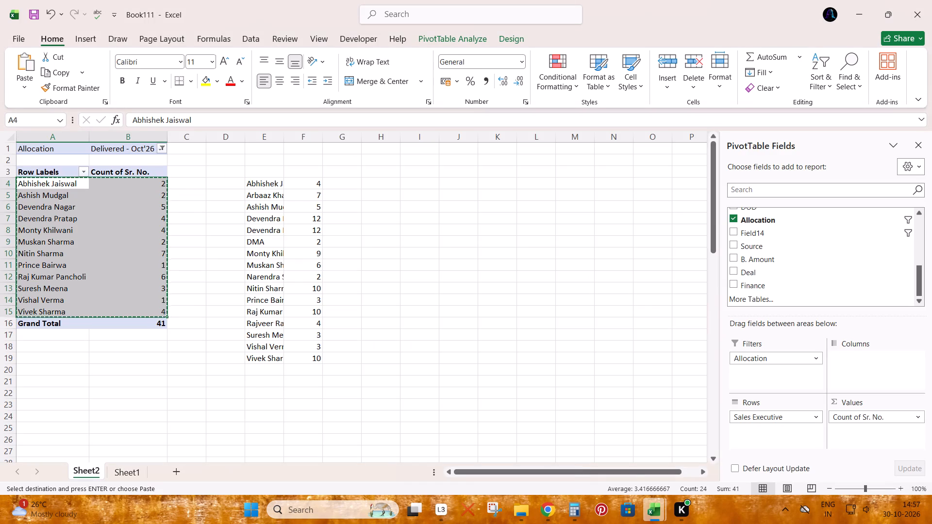
key(ctrl+Right)
key(Right)
key(Right)
key(Right)
key(Right)
key(Right)
key(Right)
key(ctrl+v)
In the Hyundai target sheet's cell I6, enter =VLOOKUP(B6:B21,[Book111.xlsx]Sheet2!$H$4:$I$15,2,0) to look up each consultant's delivered count.
key(alt+Tab)
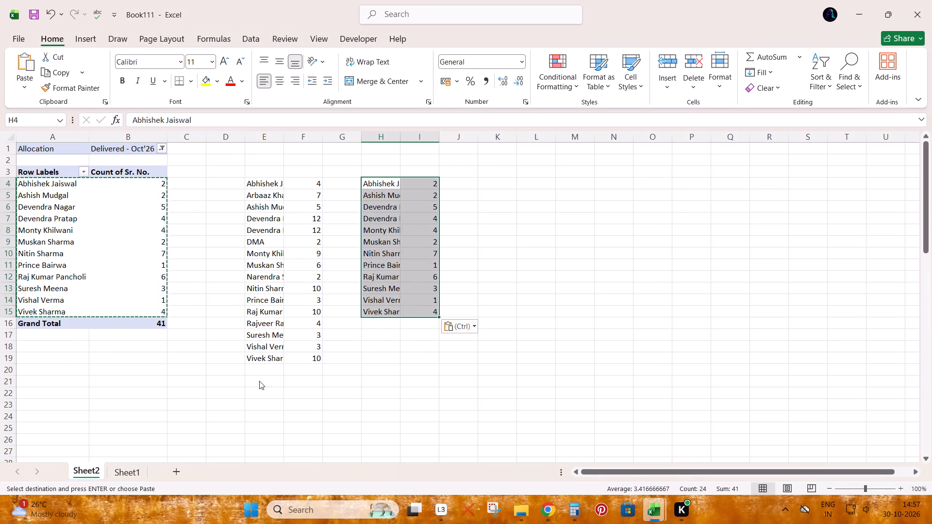
key(Up)
key(Down)
text(=vl)
key(Tab)
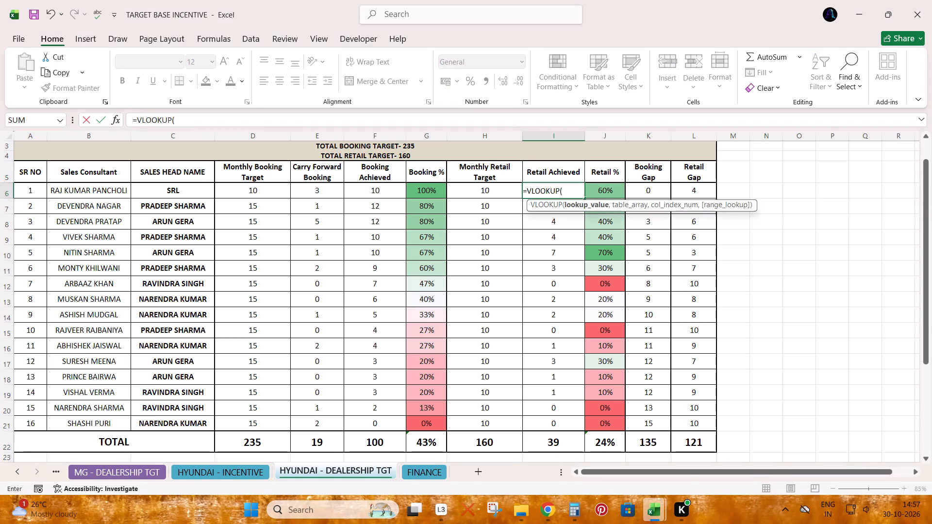
key(Up)
key(Left)
key(ctrl+Left)
key(Right)
key(Down)
key(Right)
key(Left)
key(Up)
key(Down)
key(ctrl+shift+Down)
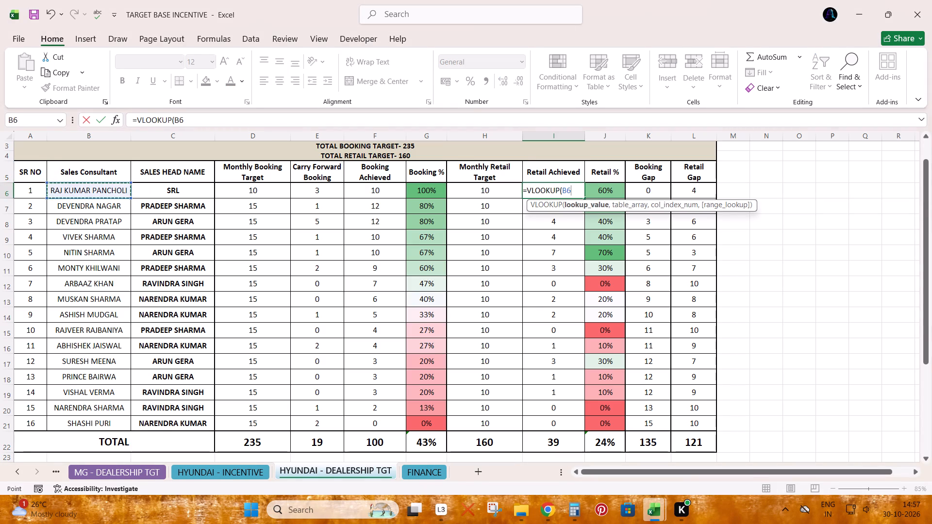
key(comma)
key(alt+Tab)
key(ctrl+Up)
key(Right)
key(Down)
key(Right)
key(Right)
key(Right)
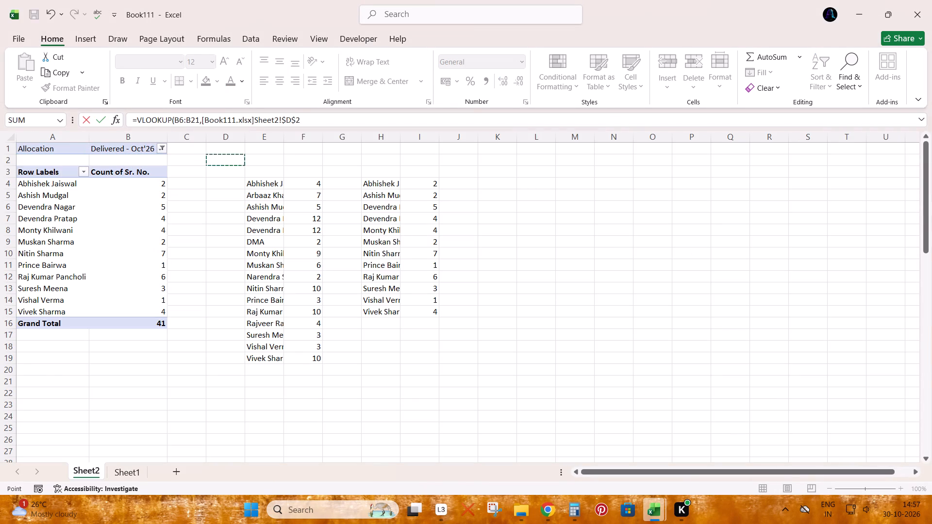
key(Down)
key(Right)
key(Right)
key(Right)
key(Down)
key(shift+Right)
key(ctrl+shift+Down)
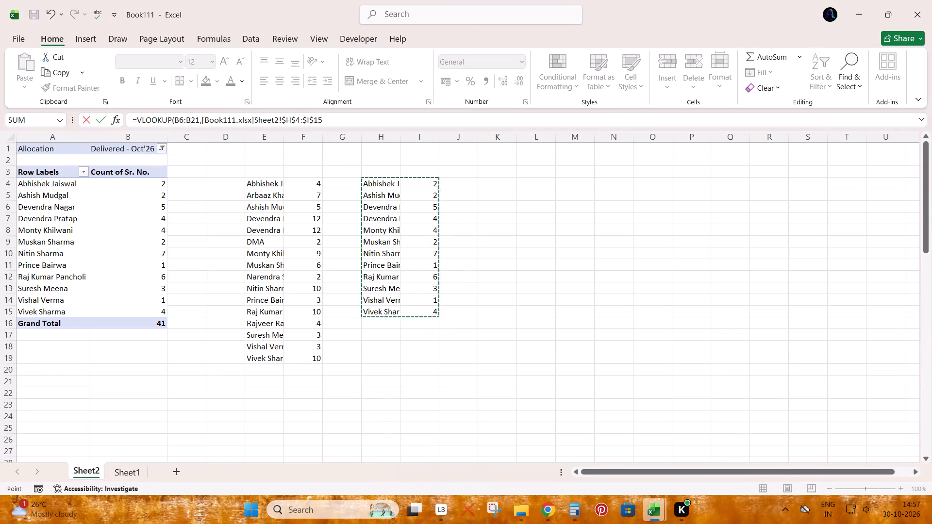
text(,2,0))
key(Return)
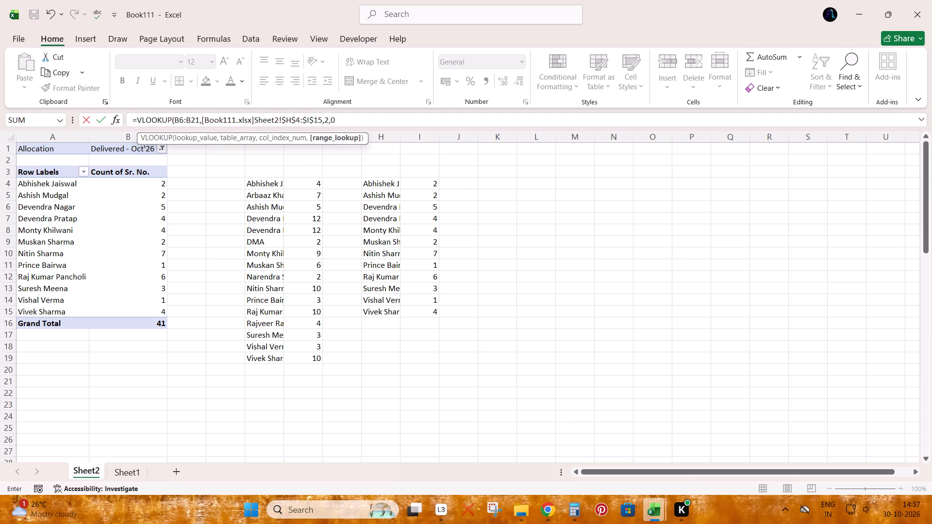
Clear the old Retail Achieved figures in I7:I21, below the lookup formula and above the total.
key(Up)
key(Down)
key(ctrl+shift+Down)
key(shift+Up)
key(Delete)
Replace the VLOOKUP results in Retail Achieved, I6:I21, with static values by copying and pasting them in place.
key(Up)
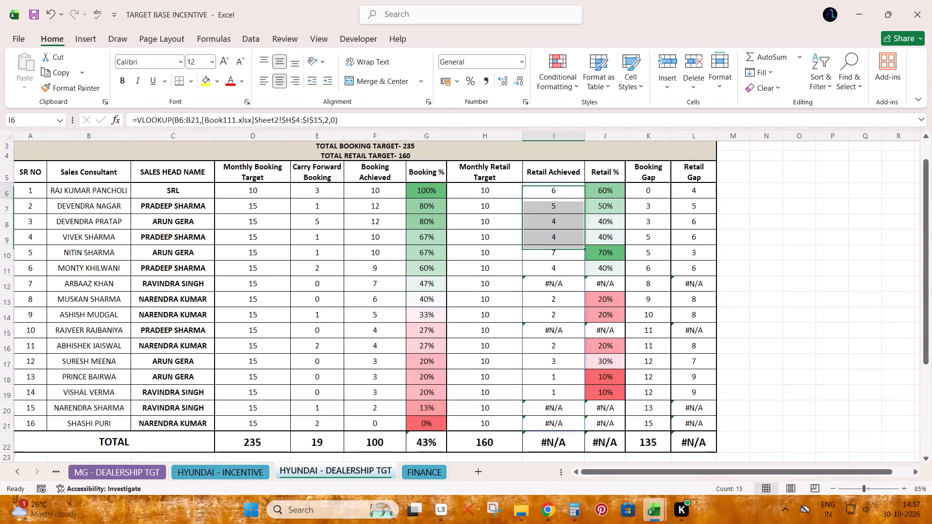
key(Up)
key(Down)
key(ctrl+shift+Down)
key(Up)
key(Down)
key(ctrl+shift+Down)
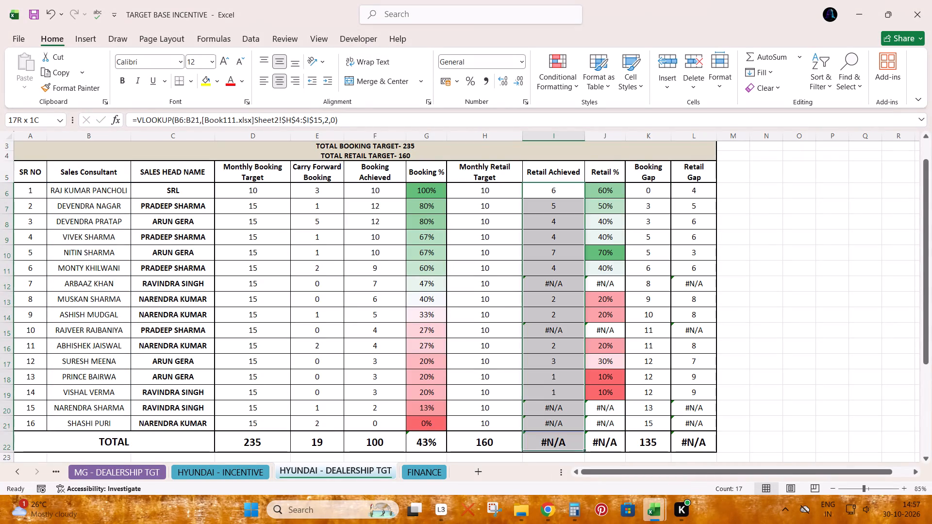
key(shift+Up)
key(ctrl+c)
key(ctrl+v)
key(Down)
key(Down)
key(Return)
Set Retail Achieved to 0 for the consultants at SR NO 7, 10, 15 and 16.
key(Down)
key(Down)
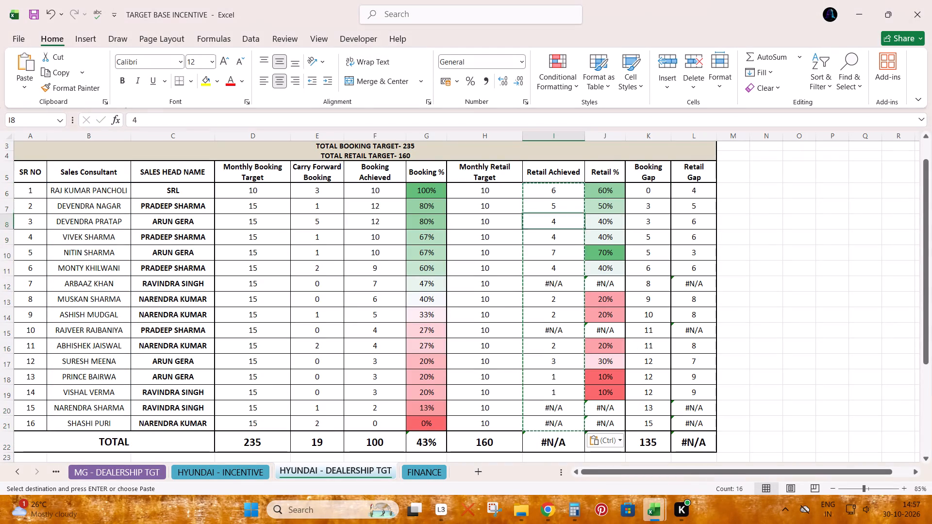
key(Down)
key(Down)
key(Down)
key(Down)
key(0)
key(Return)
key(Return)
key(0)
key(Escape)
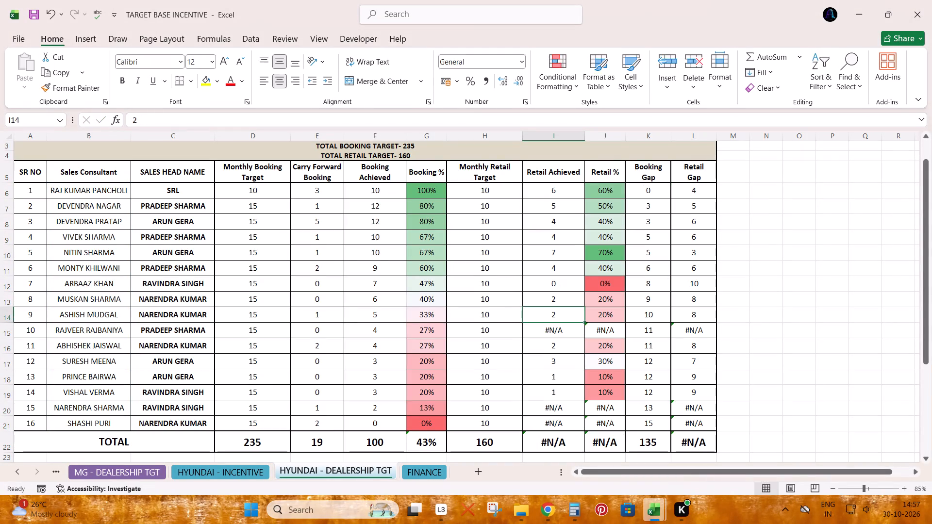
key(Return)
key(0)
key(Return)
key(Return)
key(Return)
key(Return)
key(Return)
key(0)
key(Return)
key(0)
key(Return)
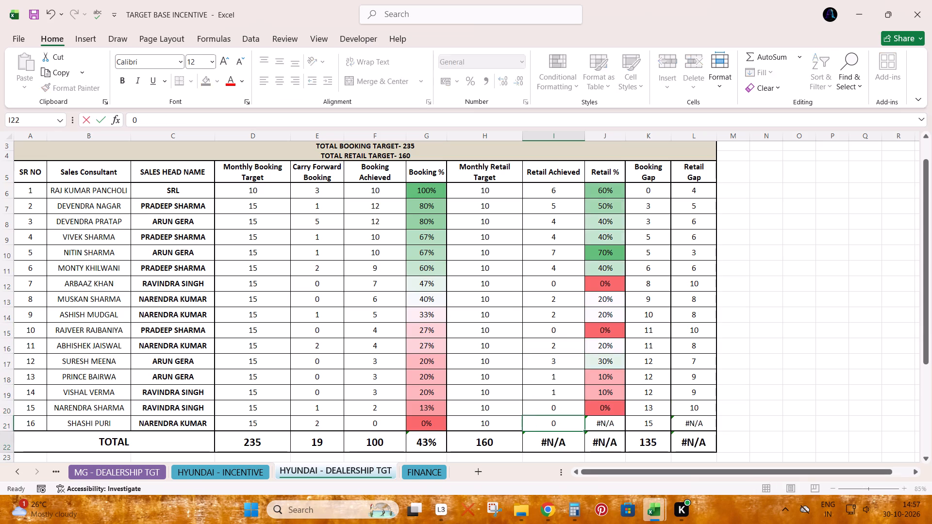
Sort the consultant rows 6 to 21 by Booking % from largest to smallest, excluding the total row.
key(Right)
key(Up)
key(Left)
key(Up)
key(Left)
key(Up)
key(Left)
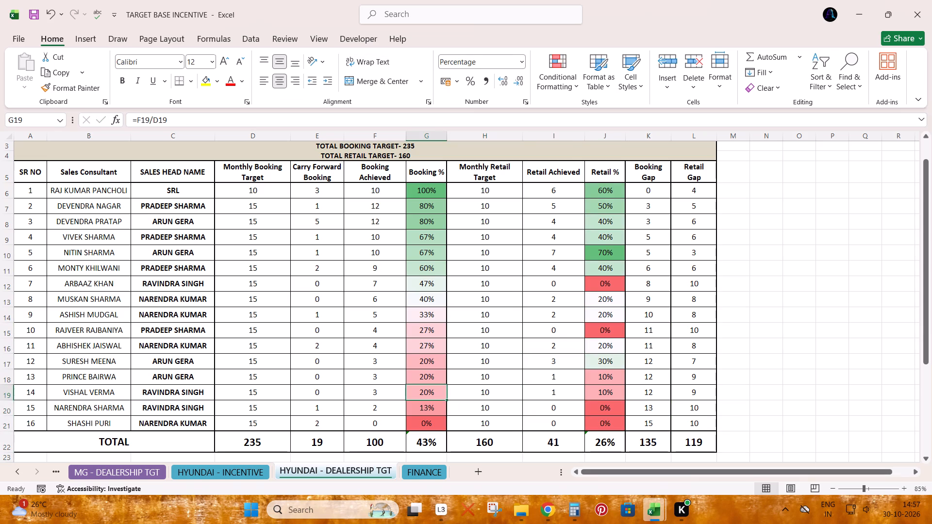
key(ctrl+Up)
key(Down)
key(shift+Down)
key(shift+space)
key(ctrl+shift+Down)
key(shift+Up)
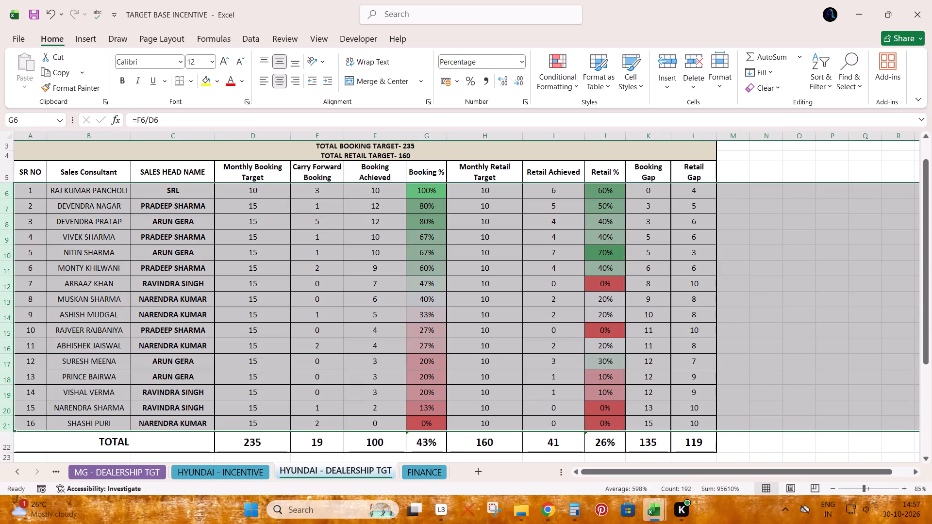
click(807, 84)
click(824, 80)
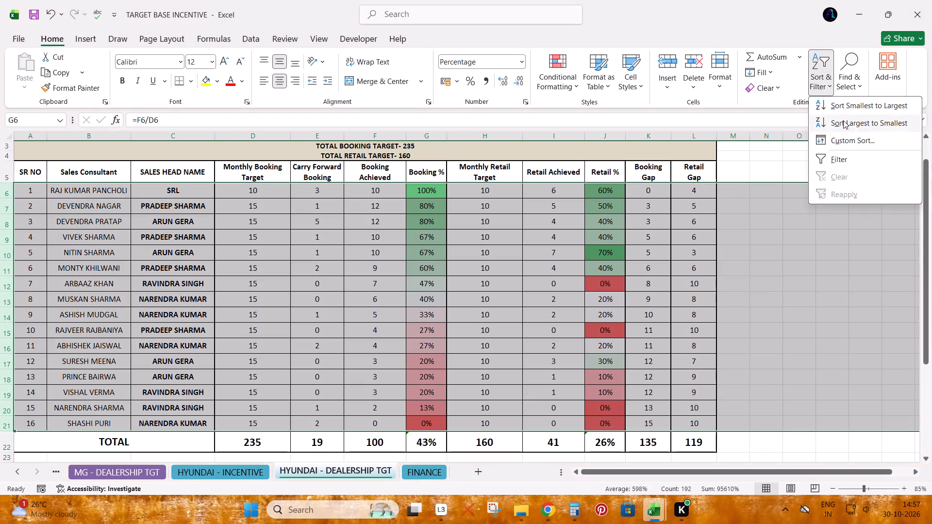
click(843, 120)
Renumber SR NO by filling the series from 1 and 2 in A6:A7 down to A20.
drag(41, 189, 40, 201)
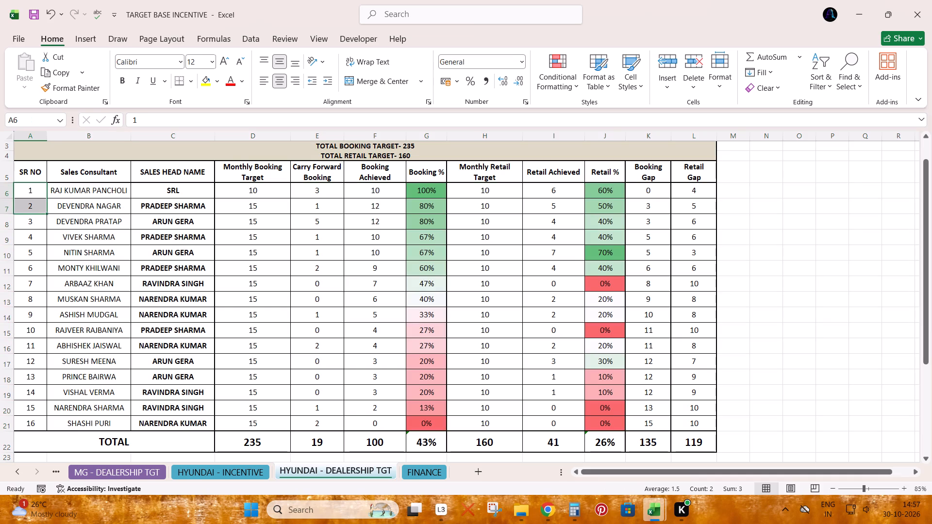
drag(45, 213, 20, 413)
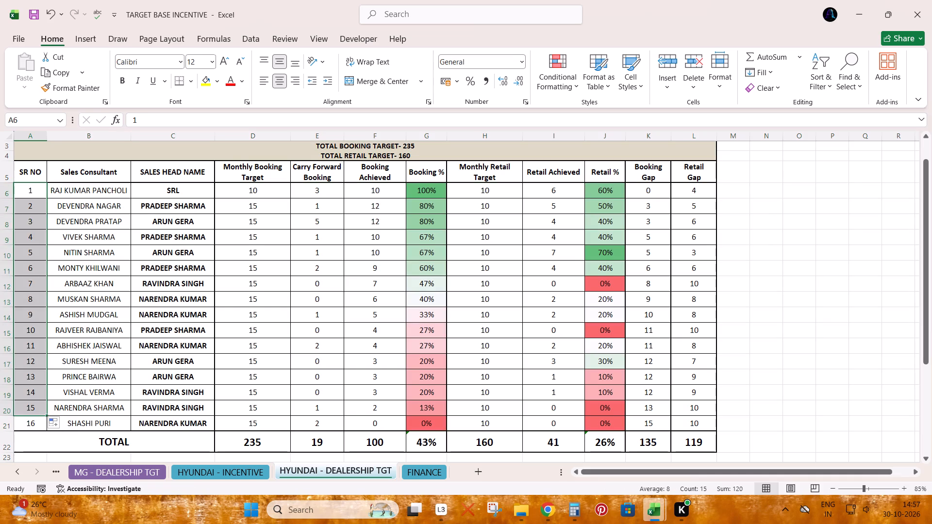
Save the workbook.
click(137, 355)
key(ctrl+s)
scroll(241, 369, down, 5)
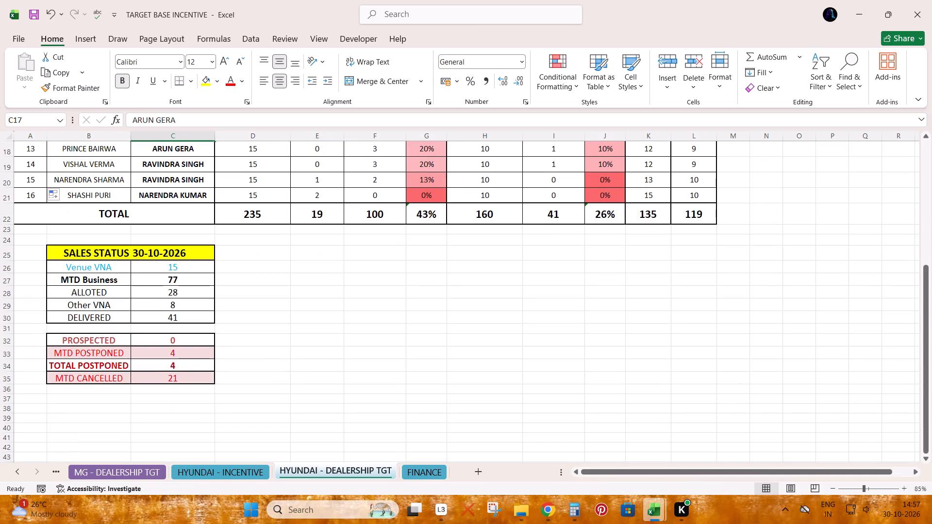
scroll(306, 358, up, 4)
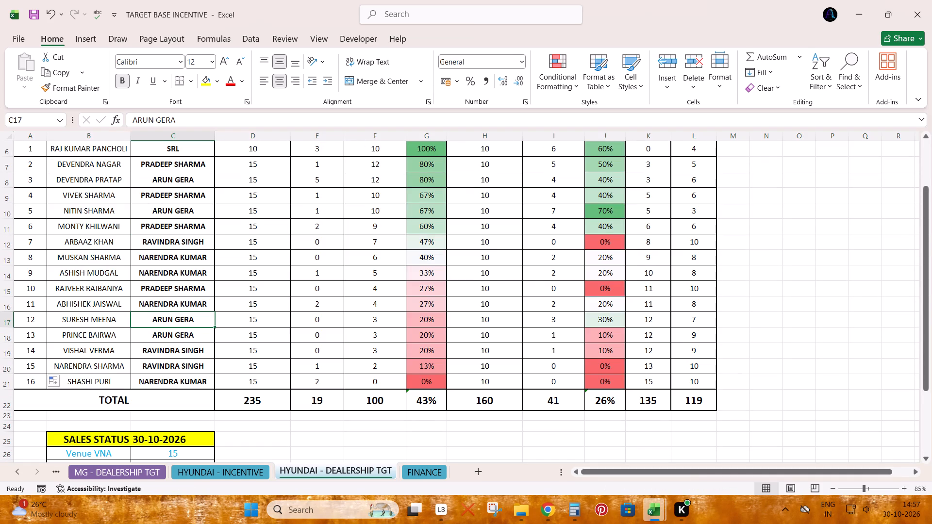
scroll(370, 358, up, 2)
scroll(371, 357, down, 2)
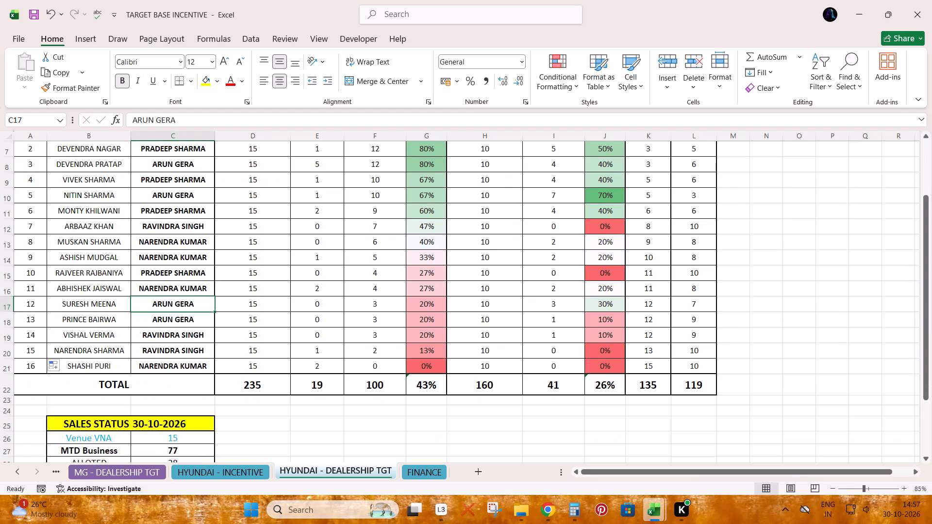
Save the TARGET BASE INCENTIVE workbook again.
key(ctrl+s)
Switch to the Book111 workbook and close it.
key(alt+Tab)
click(931, 0)
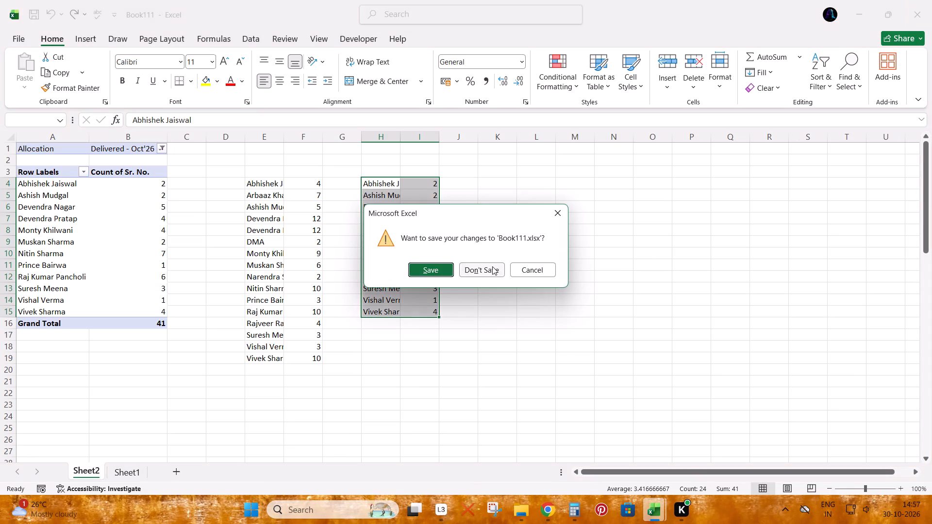
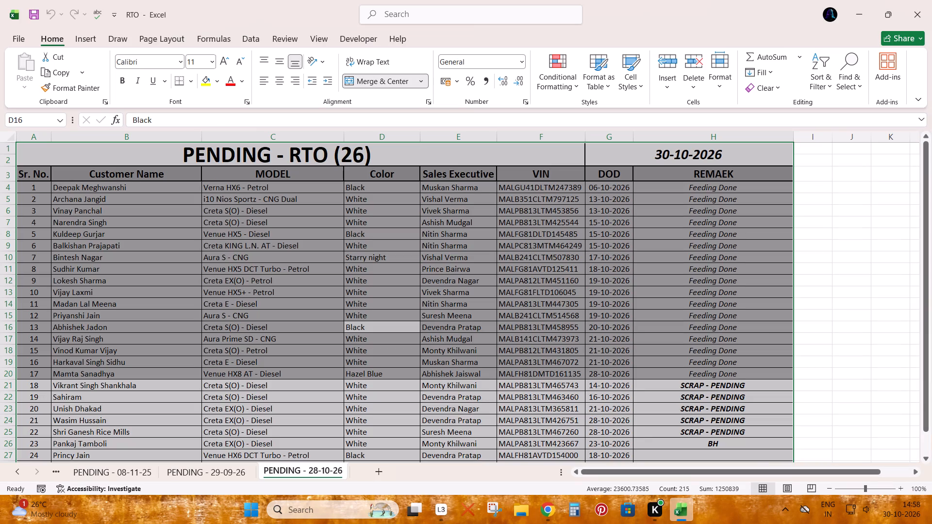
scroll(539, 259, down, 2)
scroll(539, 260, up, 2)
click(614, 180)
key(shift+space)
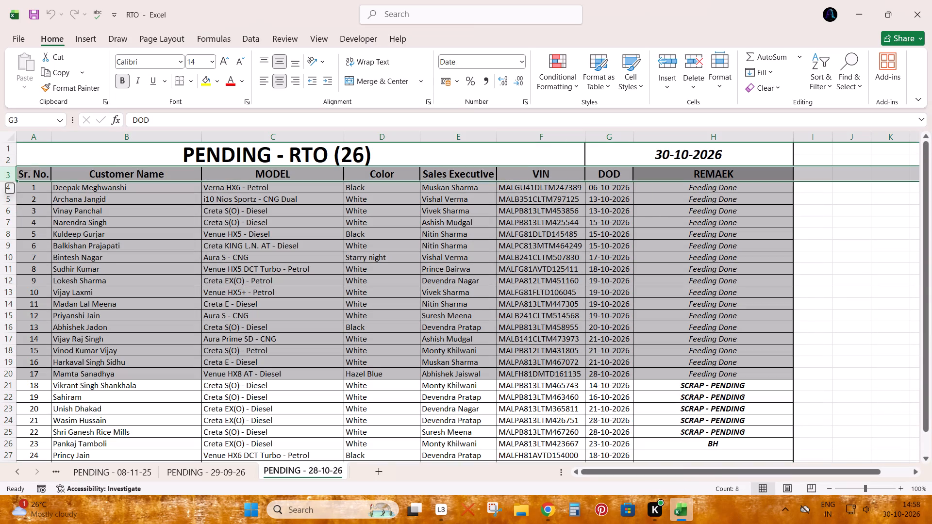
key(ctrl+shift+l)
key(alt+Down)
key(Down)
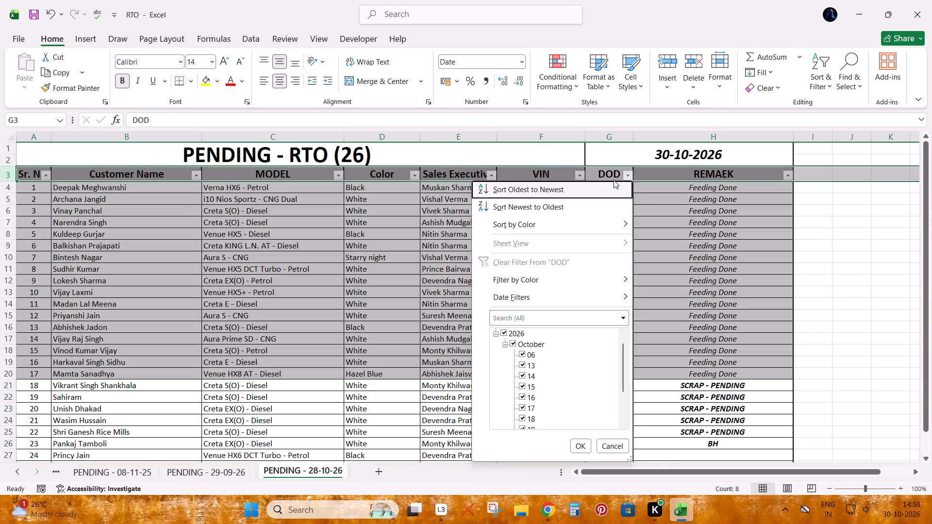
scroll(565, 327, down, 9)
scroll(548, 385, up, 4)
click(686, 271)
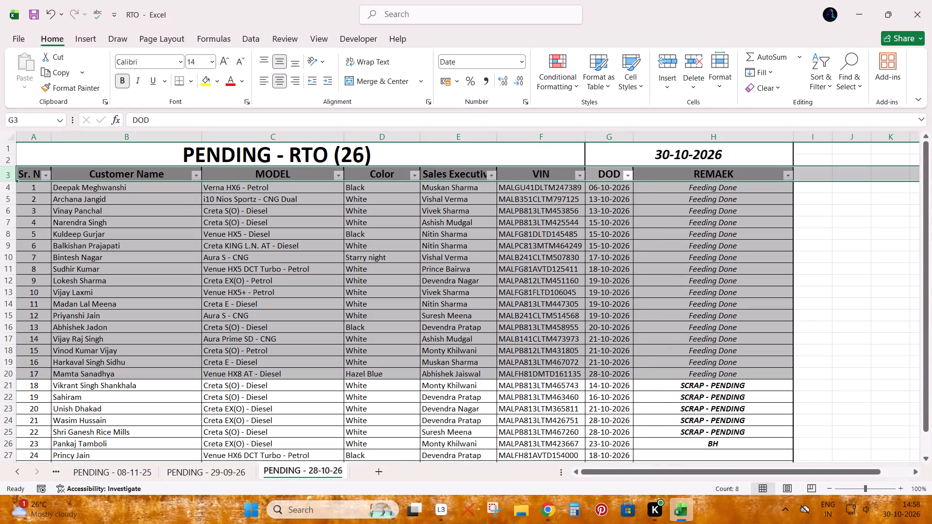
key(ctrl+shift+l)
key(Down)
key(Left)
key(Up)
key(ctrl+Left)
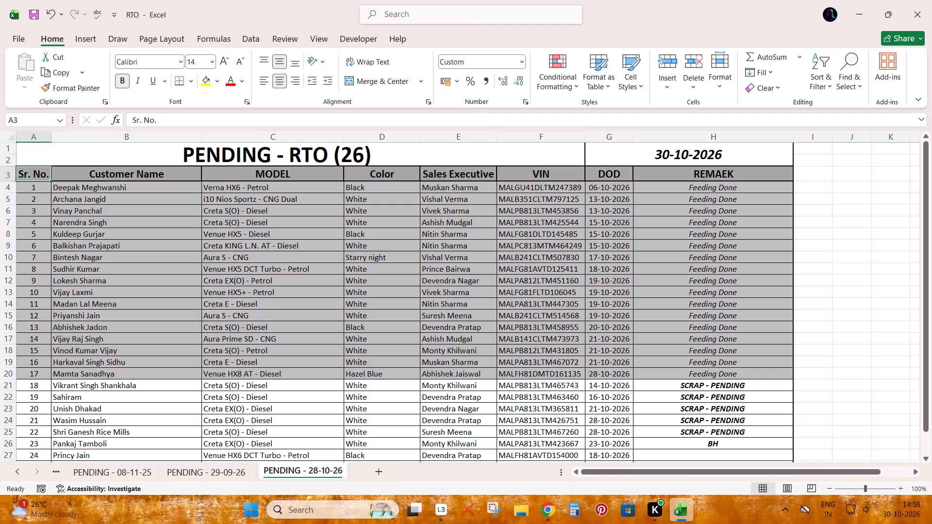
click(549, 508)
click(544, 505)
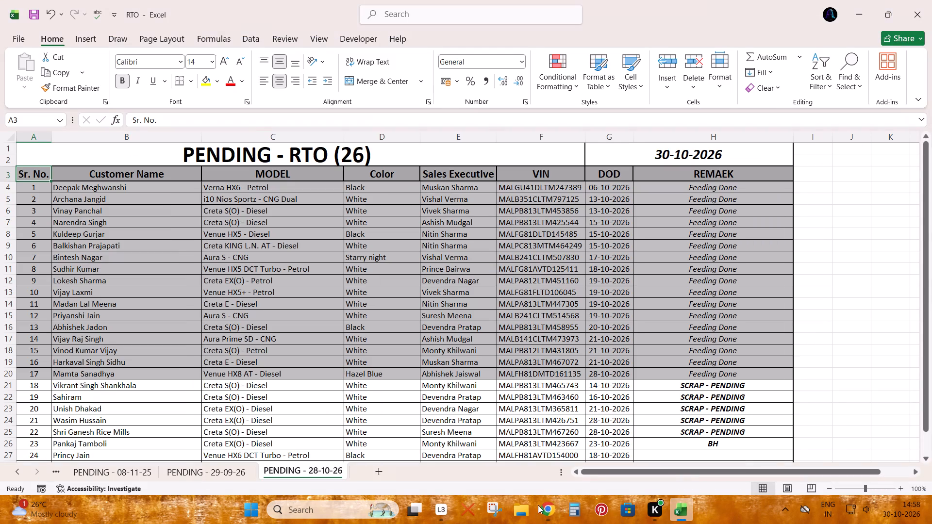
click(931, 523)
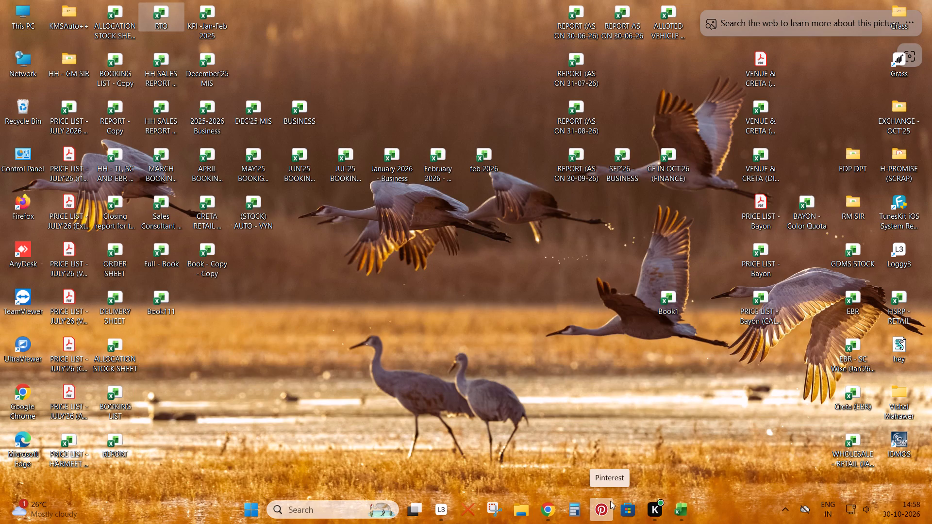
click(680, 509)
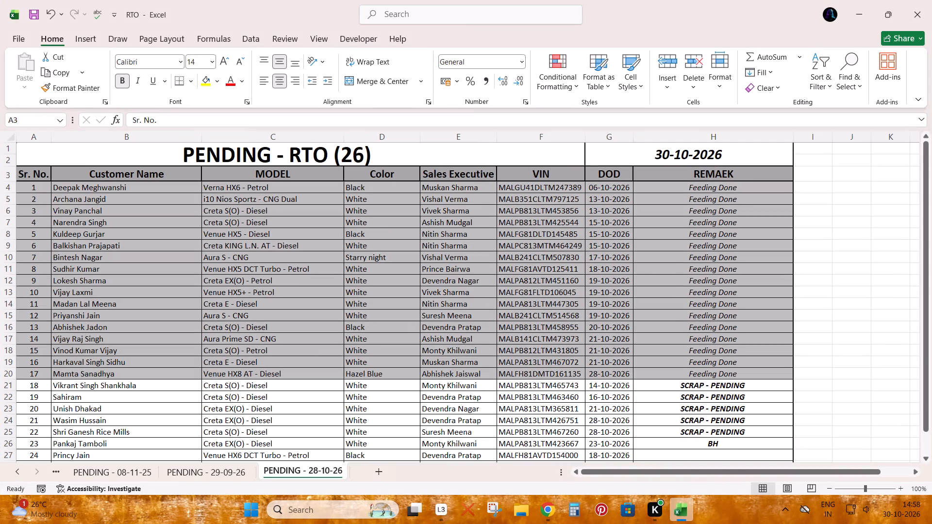
Go to the RTO NEW sheet of the RTO workbook.
click(58, 474)
click(55, 472)
click(55, 472)
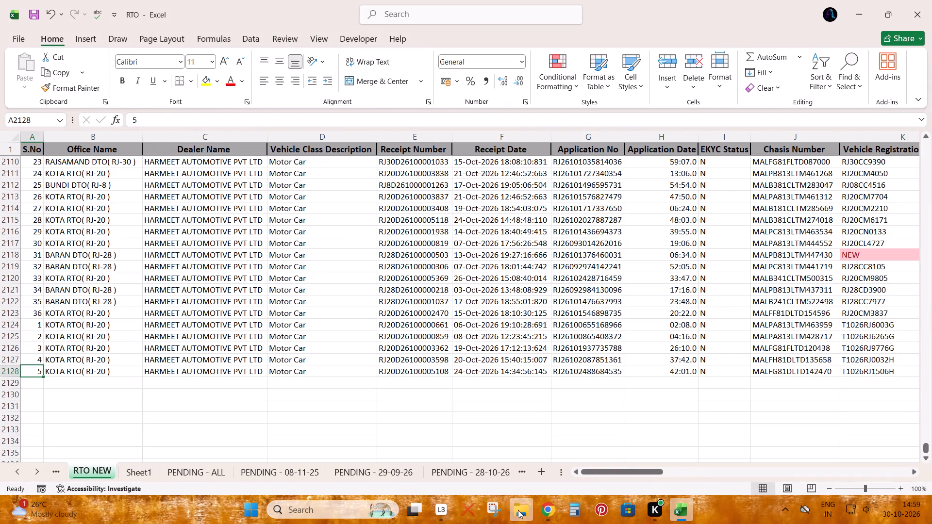
Open today's 30-10-26 file from the Downloads folder.
click(518, 510)
click(24, 186)
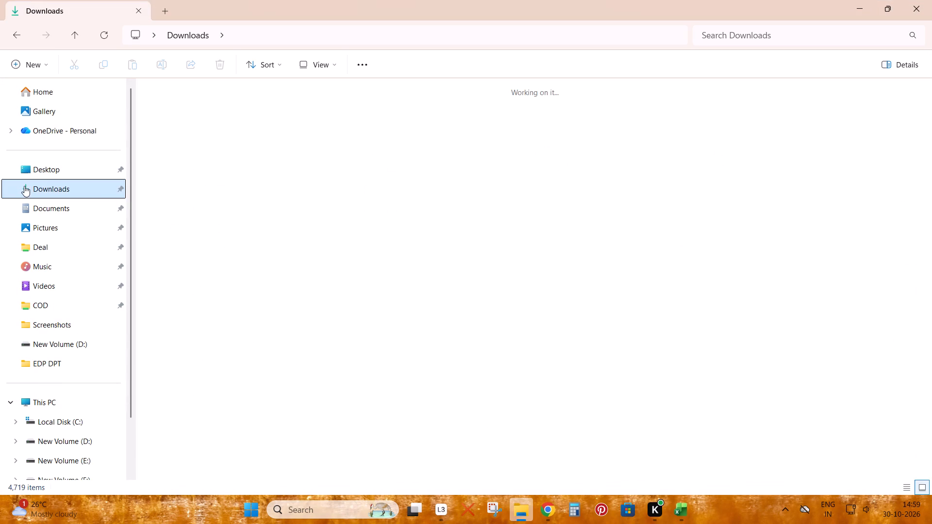
double_click(371, 140)
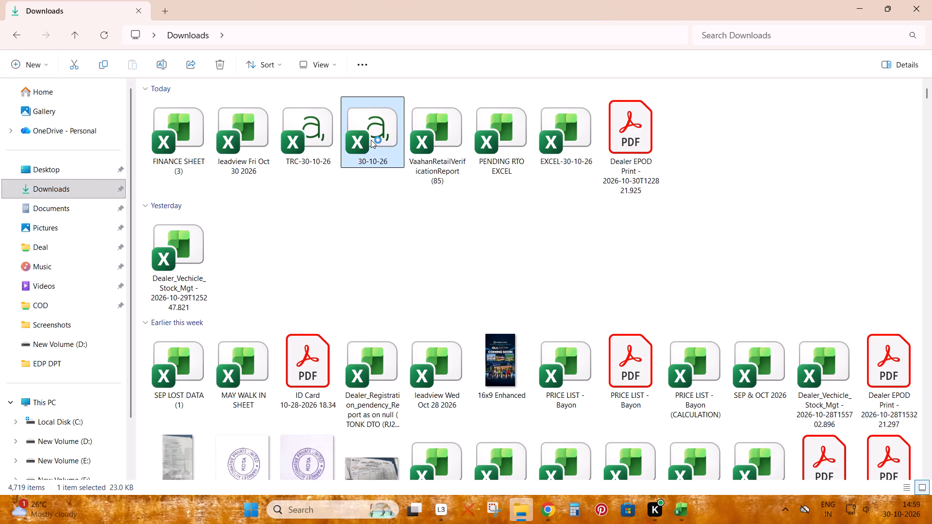
Compare the latest records at the end of RTO NEW with those in the 30-10-26 workbook.
key(alt+Tab)
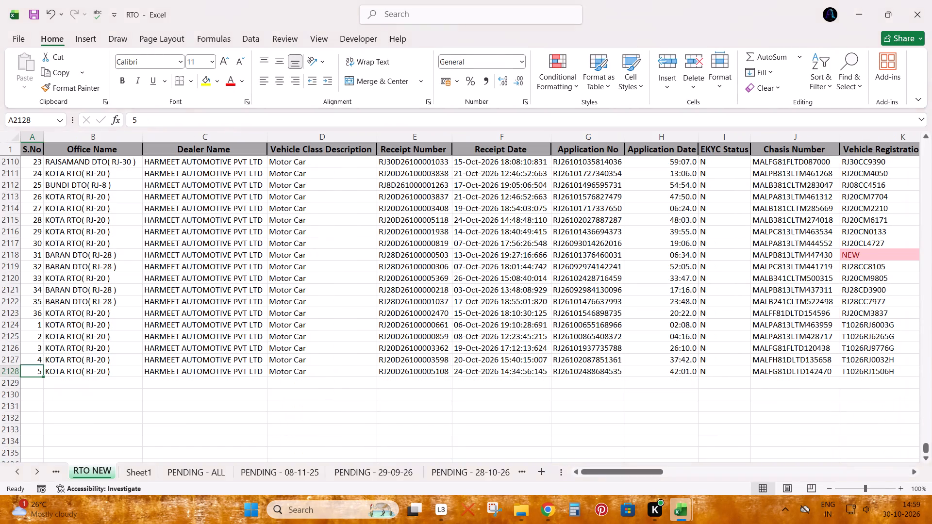
scroll(207, 249, up, 6)
scroll(164, 249, down, 3)
key(alt+Tab)
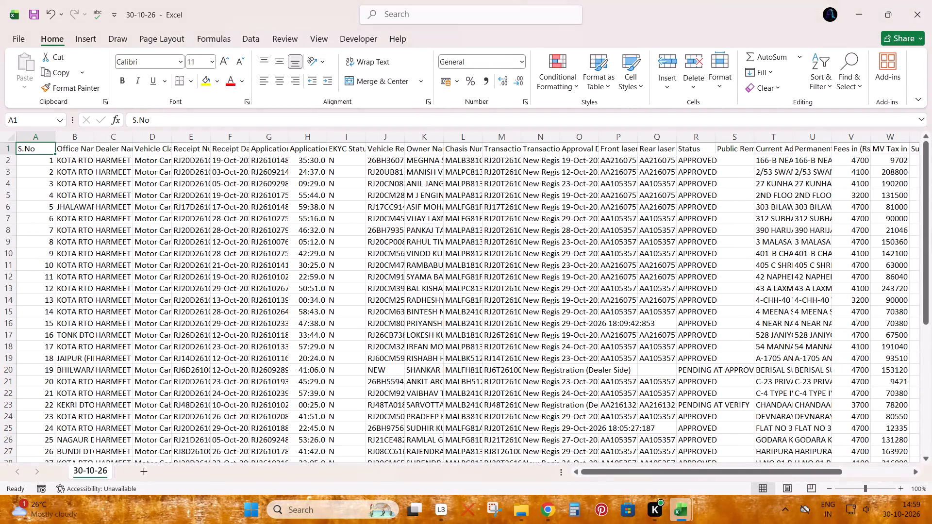
scroll(163, 248, down, 8)
key(alt+Tab)
scroll(154, 248, up, 6)
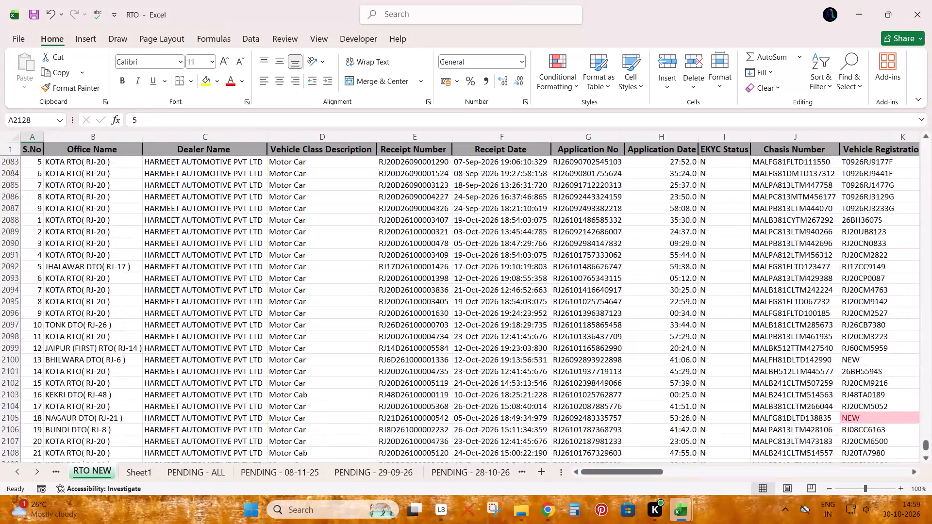
scroll(154, 248, up, 4)
scroll(153, 248, down, 6)
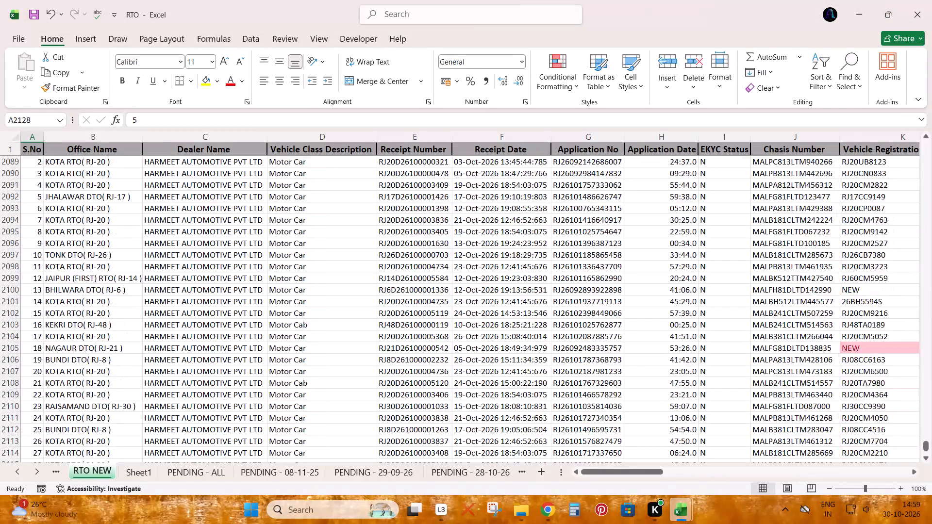
scroll(153, 248, down, 6)
scroll(153, 248, up, 5)
scroll(100, 232, up, 2)
scroll(54, 229, up, 1)
Examine the October records in RTO NEW, starting at row 2088 and running to row 2128.
click(40, 221)
key(shift+space)
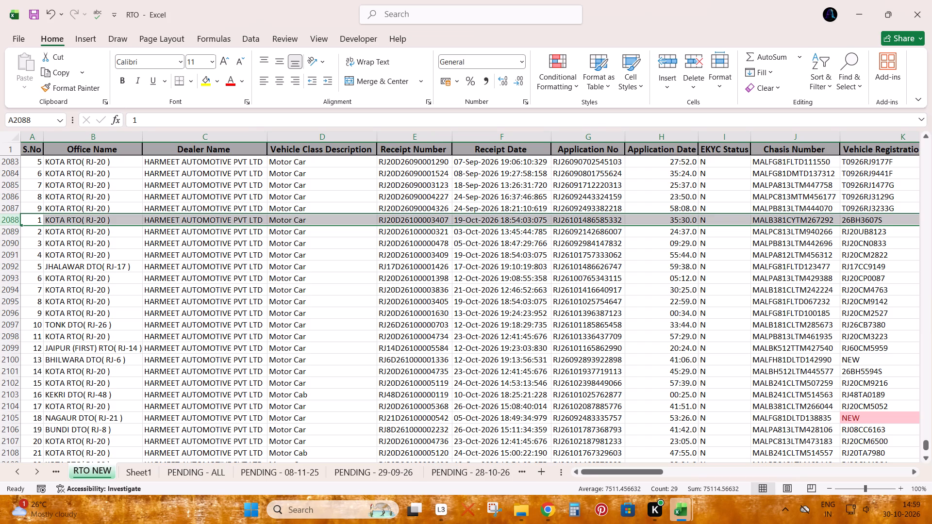
scroll(227, 248, up, 2)
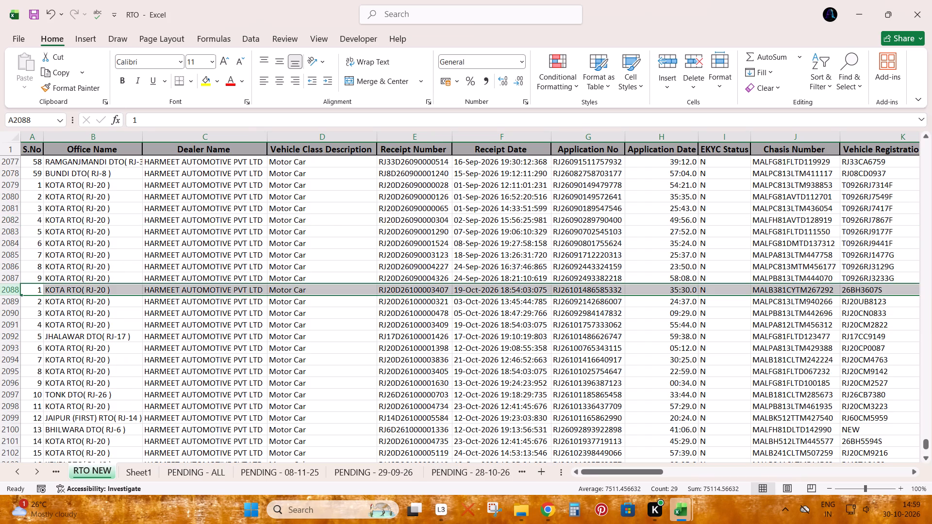
scroll(227, 248, down, 3)
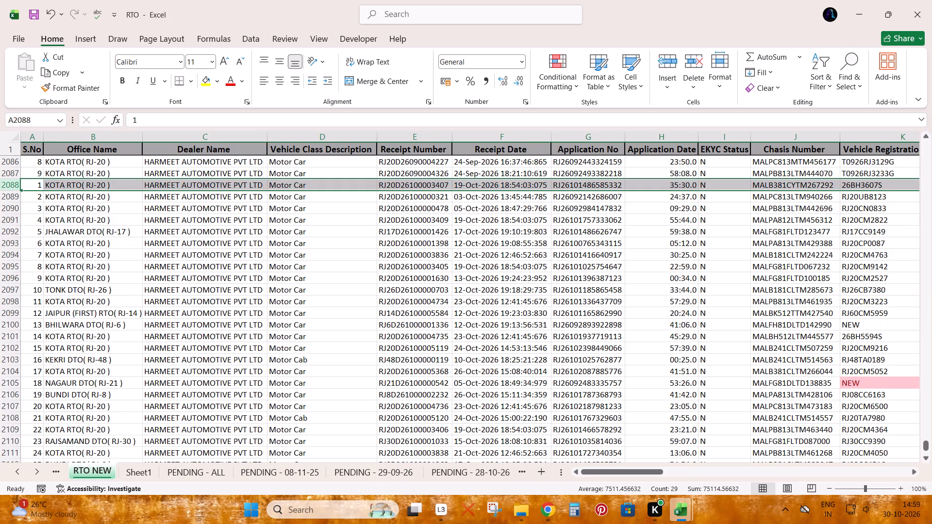
scroll(227, 248, down, 6)
scroll(227, 248, up, 1)
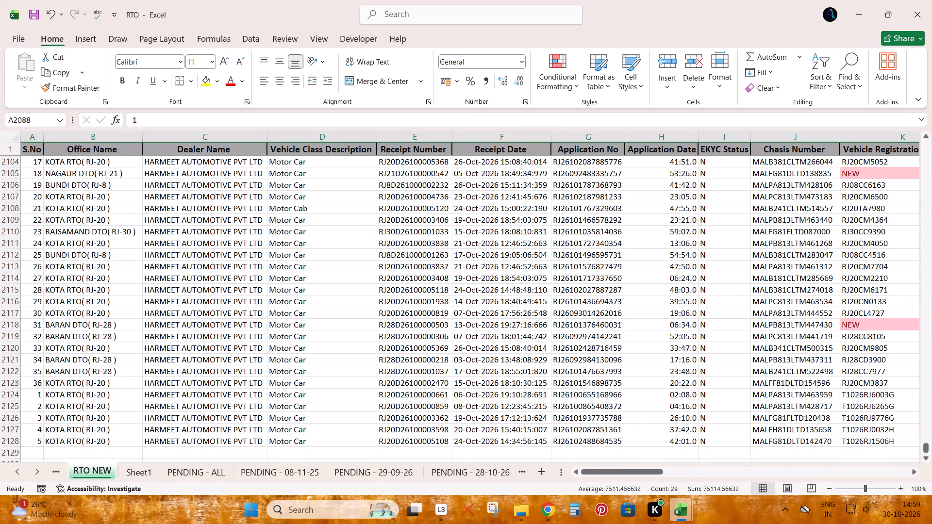
scroll(227, 248, up, 6)
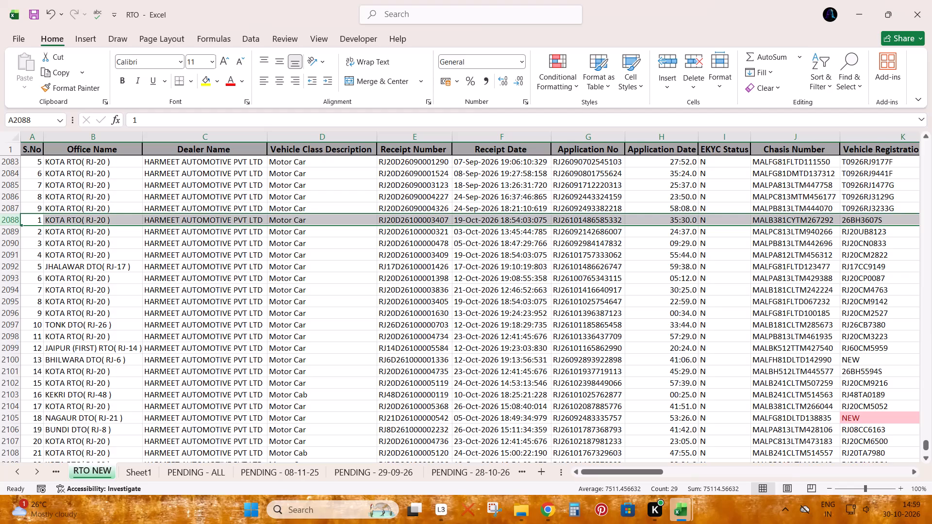
scroll(220, 251, down, 3)
scroll(234, 311, down, 3)
scroll(140, 297, down, 4)
scroll(336, 280, up, 1)
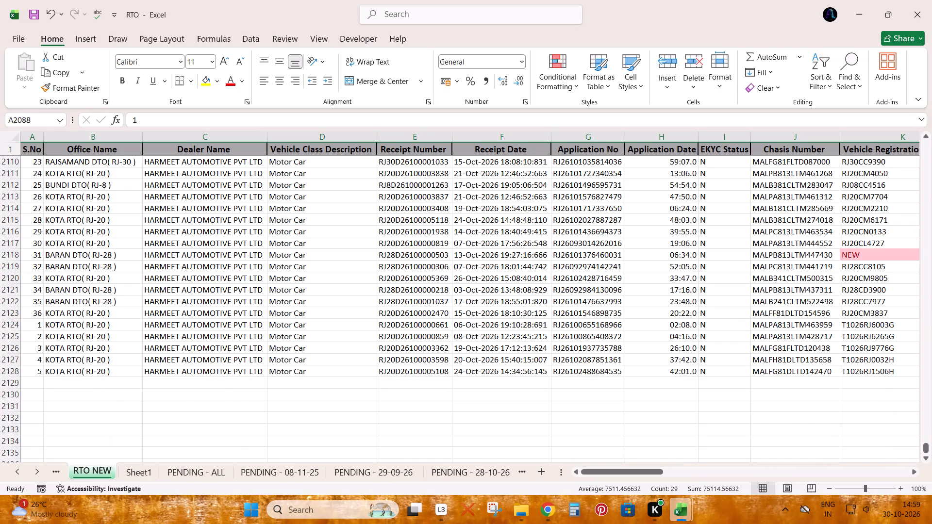
key(Tab)
Autofit all column widths on the 30-10-26 sheet.
key(alt+Tab)
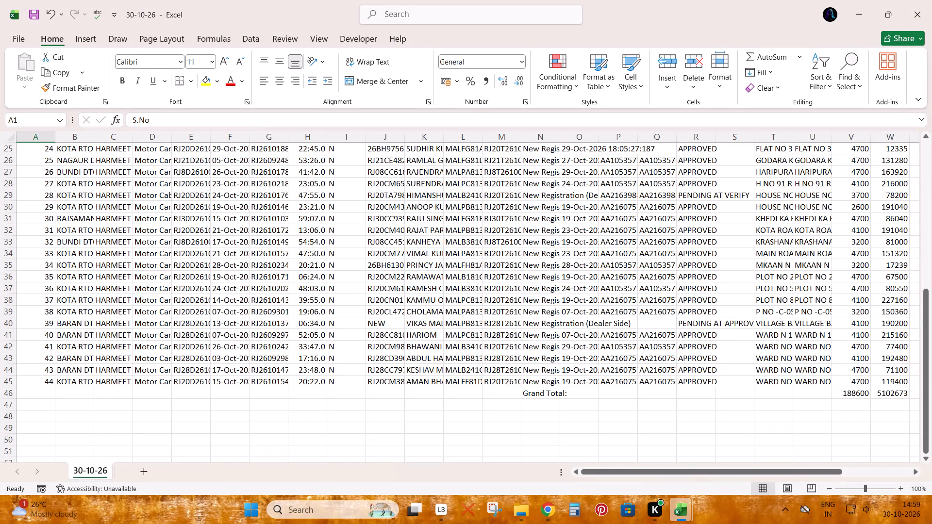
click(7, 130)
click(18, 135)
click(12, 137)
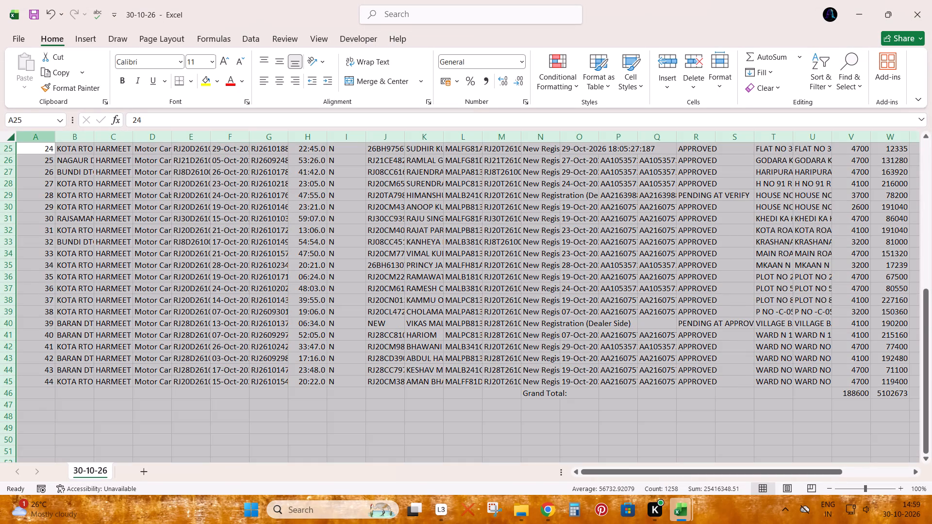
double_click(57, 135)
click(636, 342)
Look through the 30-10-26 records across their columns, checking the last rows, the headers and the first receipt date.
key(Right)
key(Down)
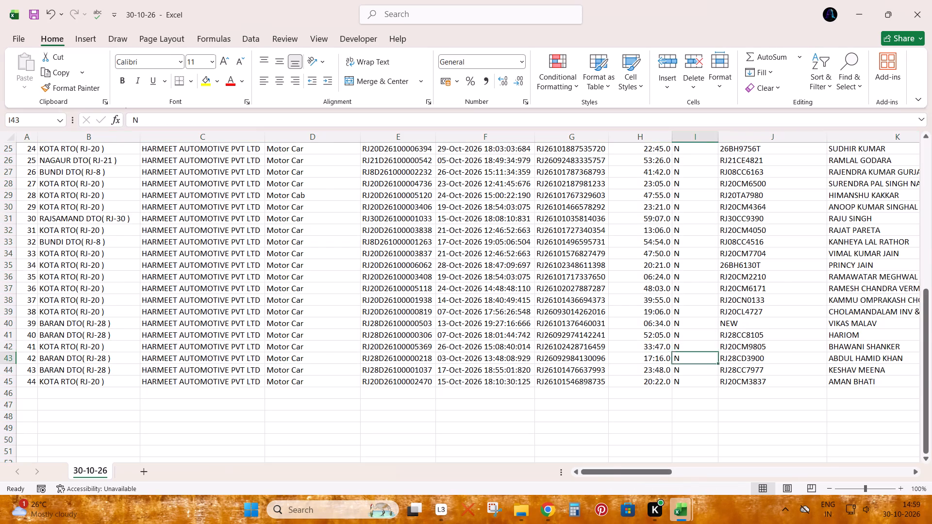
key(Right)
key(Right)
key(Right)
key(Down)
key(Right)
key(Right)
key(Right)
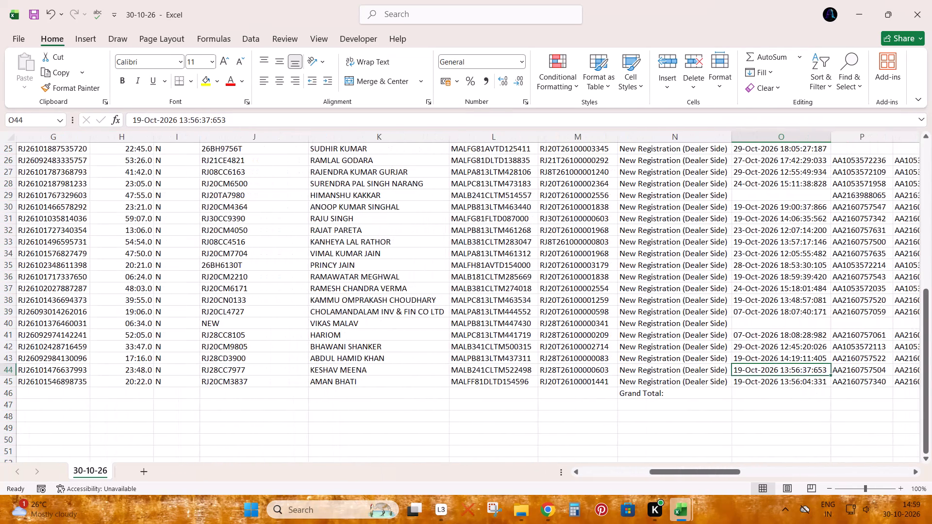
key(ctrl+Left)
key(ctrl+Up)
key(Right)
key(Down)
key(Up)
key(Right)
key(Right)
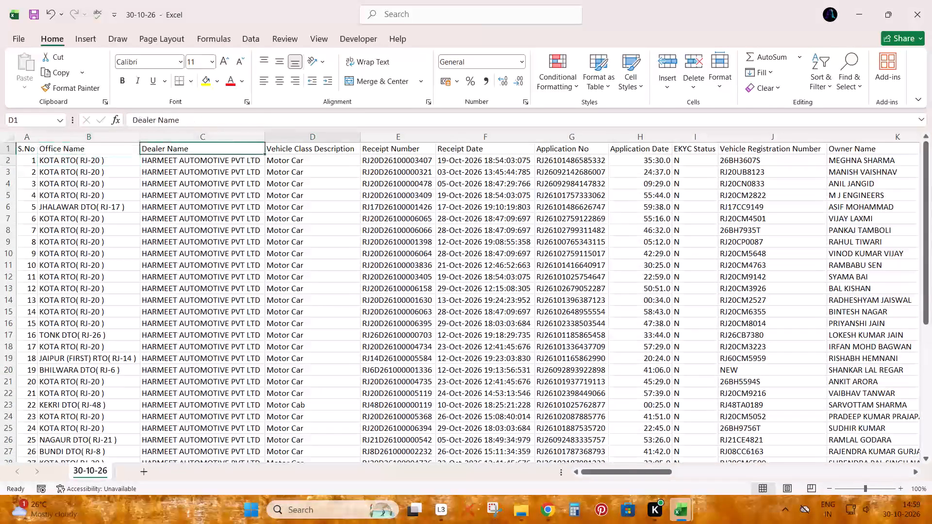
key(Right)
key(Right)
key(Down)
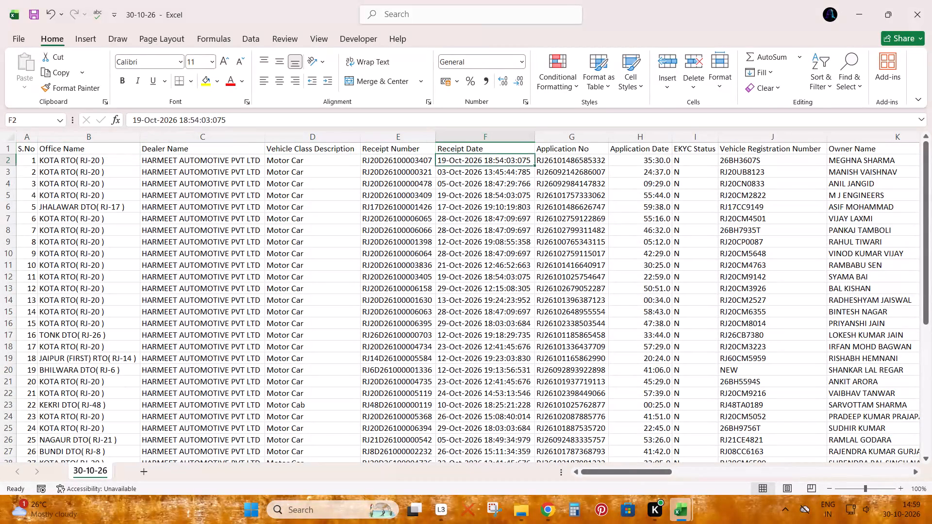
Search the 30-10-26 sheet for "bal" and "balk".
key(ctrl+f)
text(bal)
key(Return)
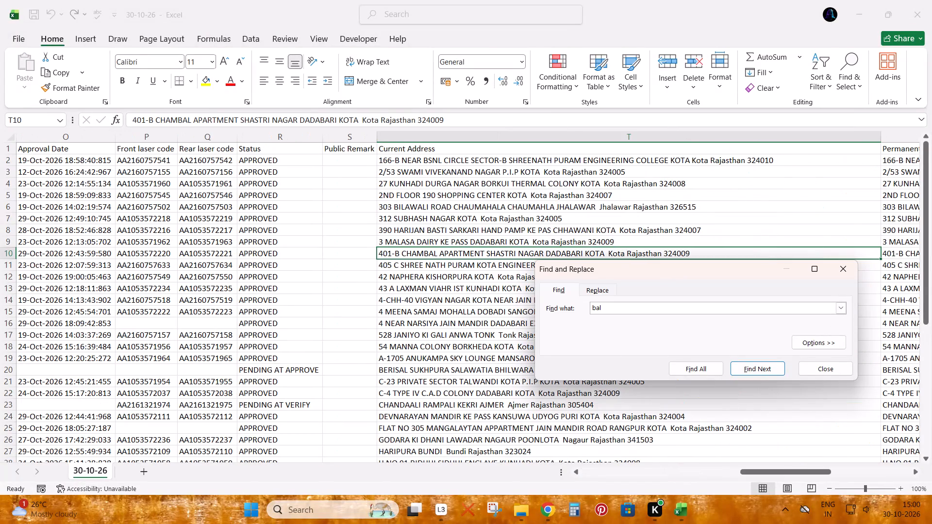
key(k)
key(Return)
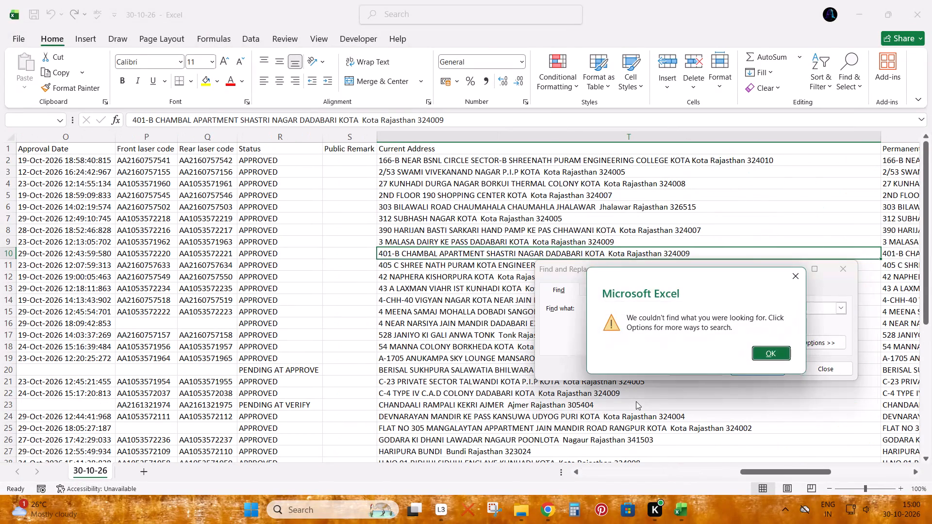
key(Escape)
Search for 4249 and highlight the row with the matching chassis number.
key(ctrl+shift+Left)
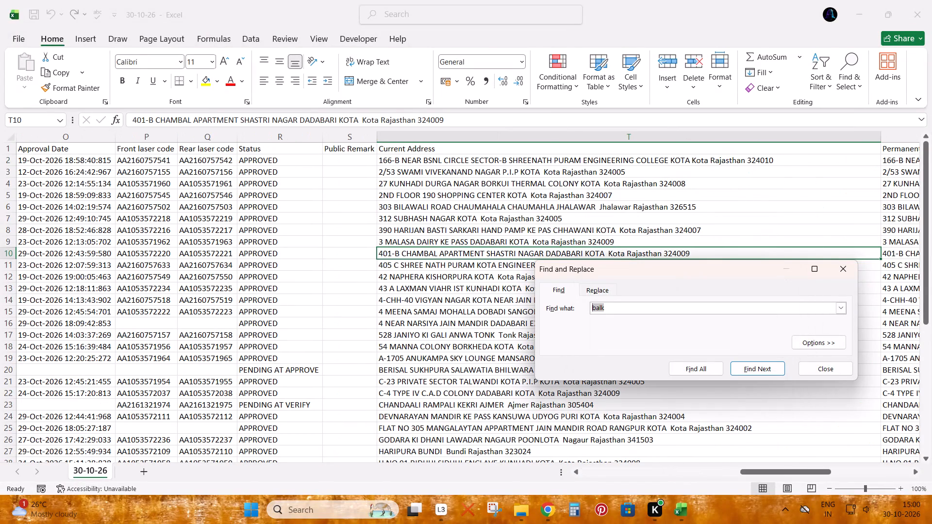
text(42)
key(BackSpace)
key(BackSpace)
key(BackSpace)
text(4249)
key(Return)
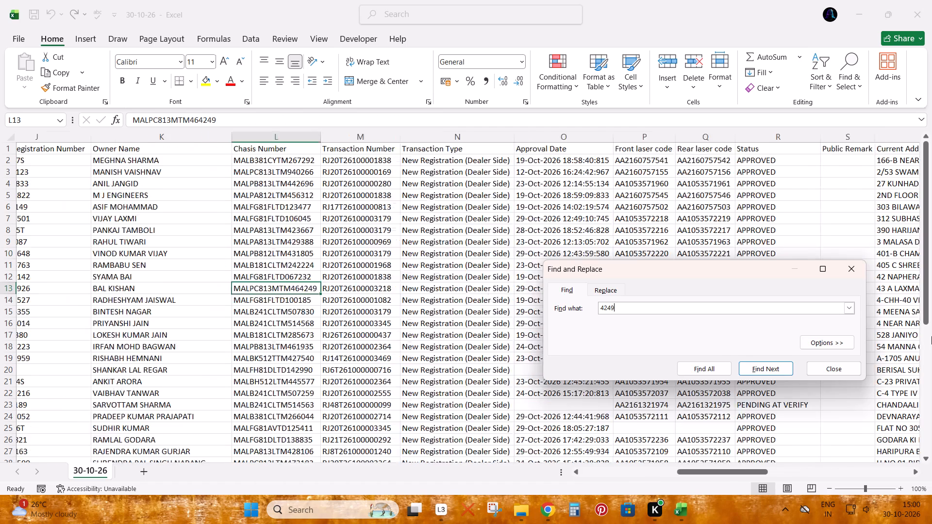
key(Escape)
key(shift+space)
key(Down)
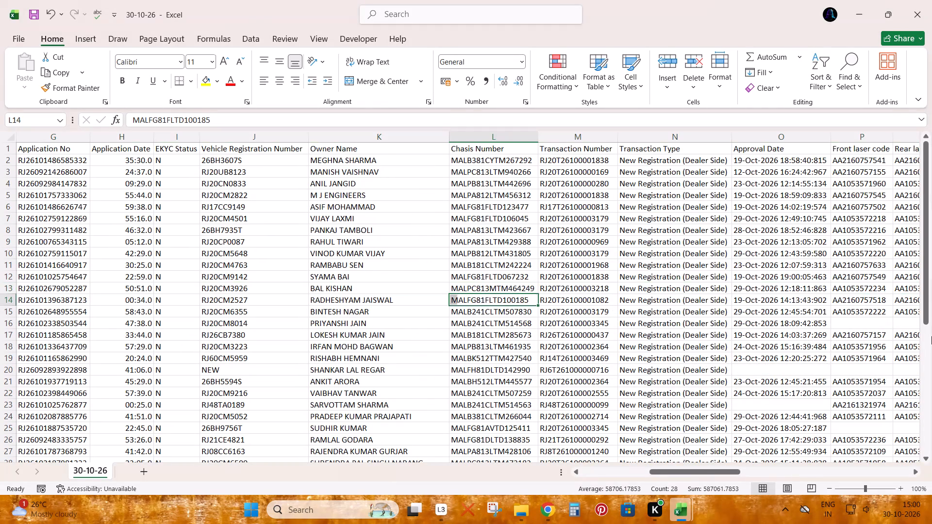
Search the 30-10-26 sheet for 8835.
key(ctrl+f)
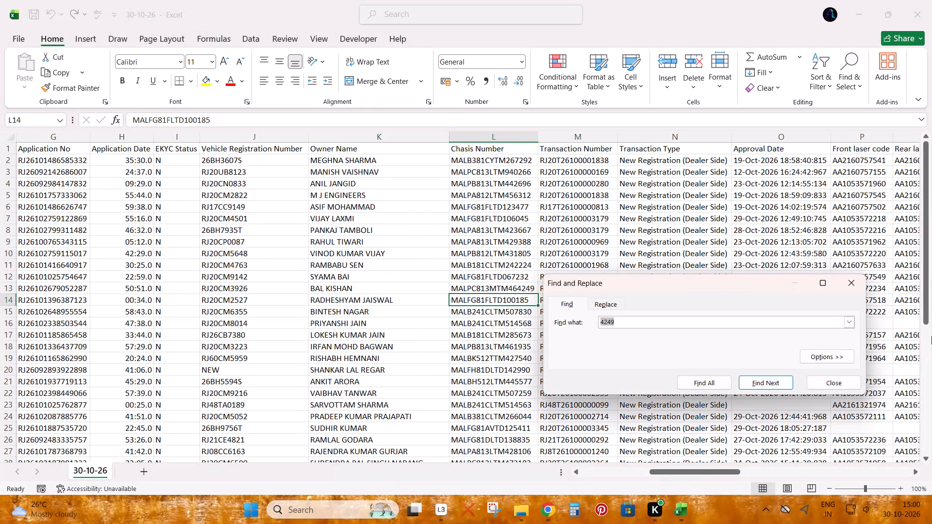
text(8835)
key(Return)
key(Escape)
Copy all the numbered record rows of the 30-10-26 sheet, without the header row.
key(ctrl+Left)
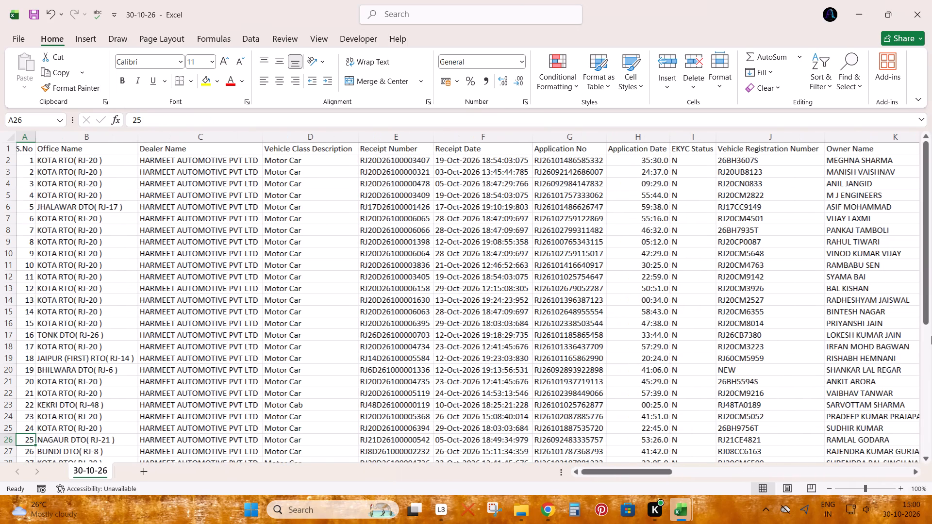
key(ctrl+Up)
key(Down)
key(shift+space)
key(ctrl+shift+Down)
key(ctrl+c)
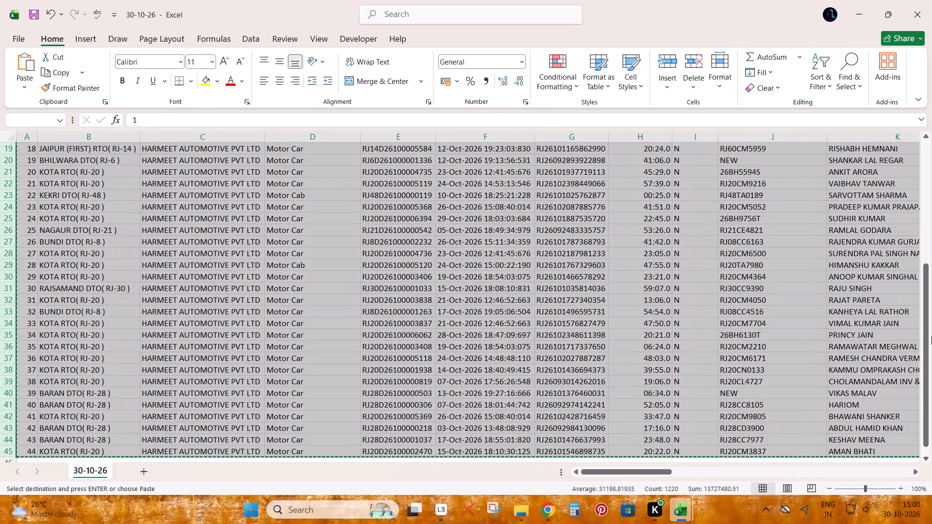
Paste the copied records into the RTO workbook's RTO NEW sheet over the existing rows starting at A2088, and save.
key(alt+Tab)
scroll(931, 336, up, 3)
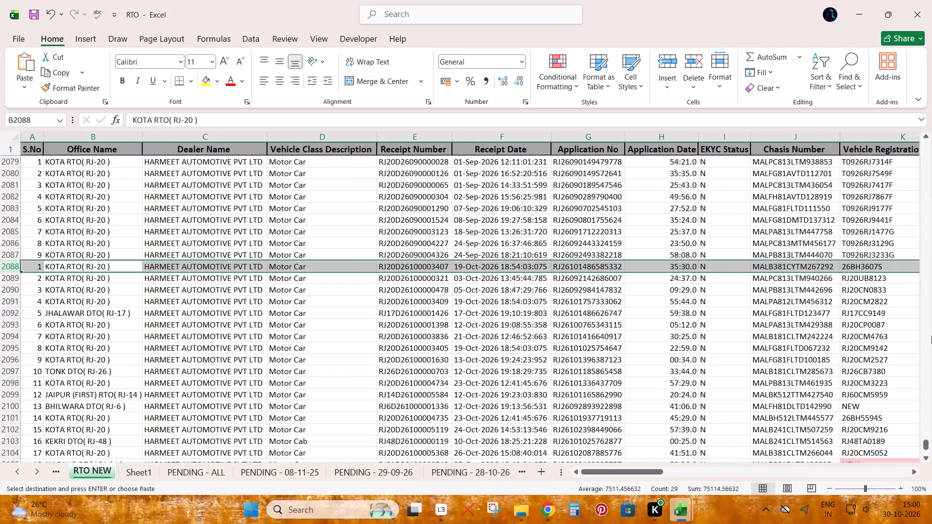
key(Left)
key(shift+space)
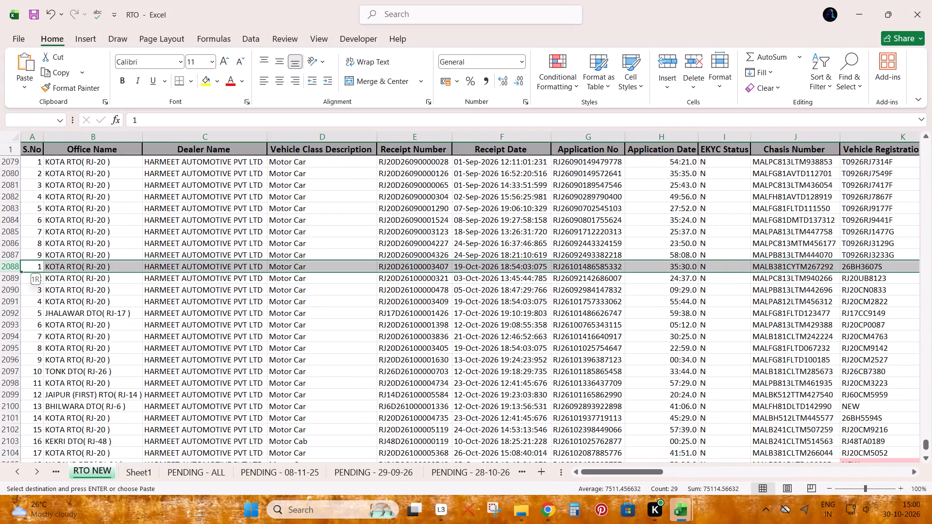
key(Right)
key(Left)
key(ctrl+v)
scroll(788, 402, down, 4)
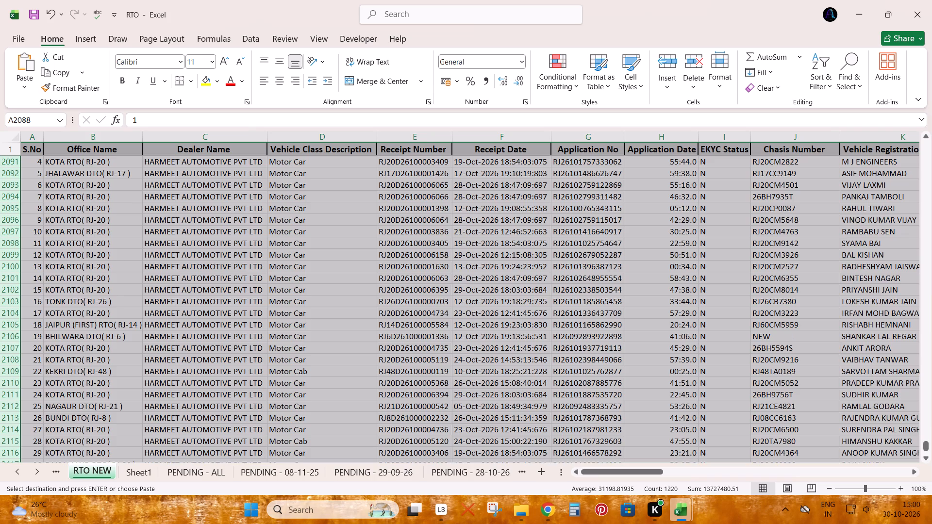
scroll(459, 409, down, 9)
click(130, 327)
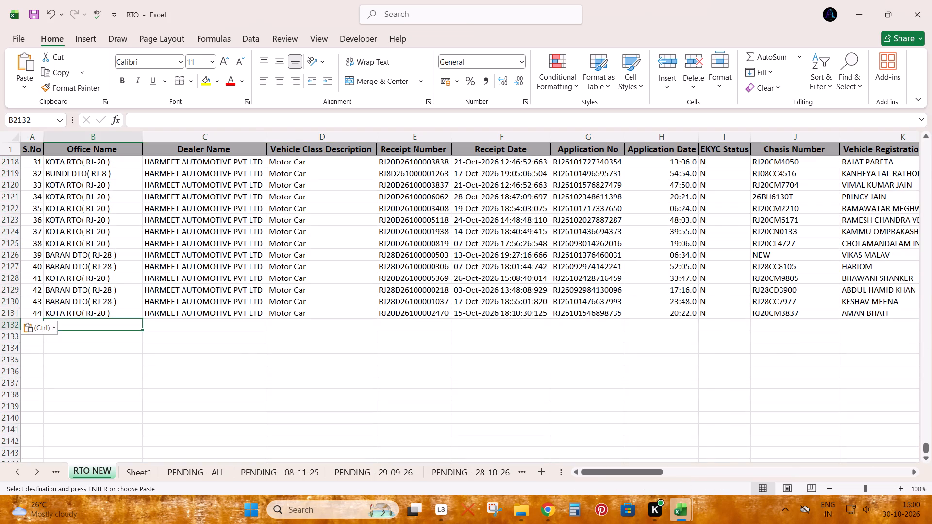
key(ctrl+Left)
key(ctrl+s)
Close the 30-10-26 file without saving its changes.
key(alt+Tab)
click(931, 0)
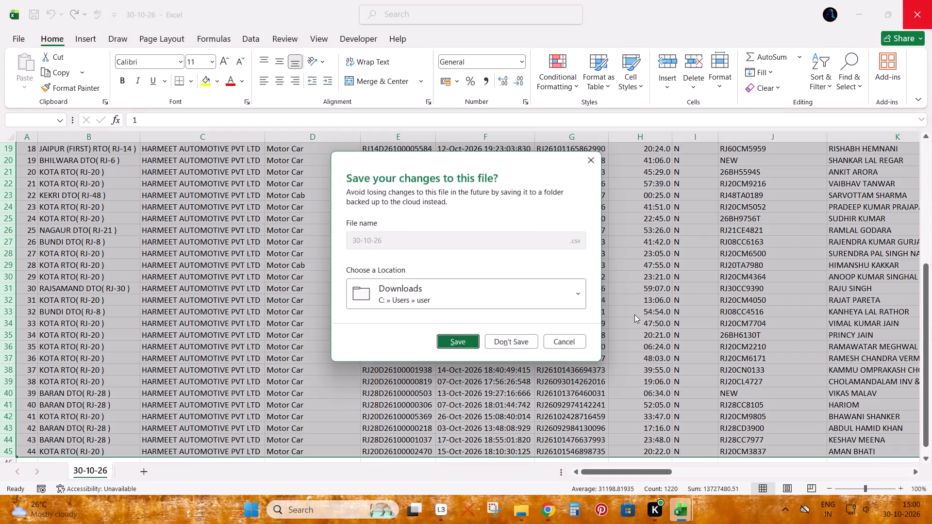
click(510, 347)
Open TRC-30-10-26 from Downloads, copy its record rows into RTO NEW starting at A2132, and save the RTO workbook.
key(alt+Tab)
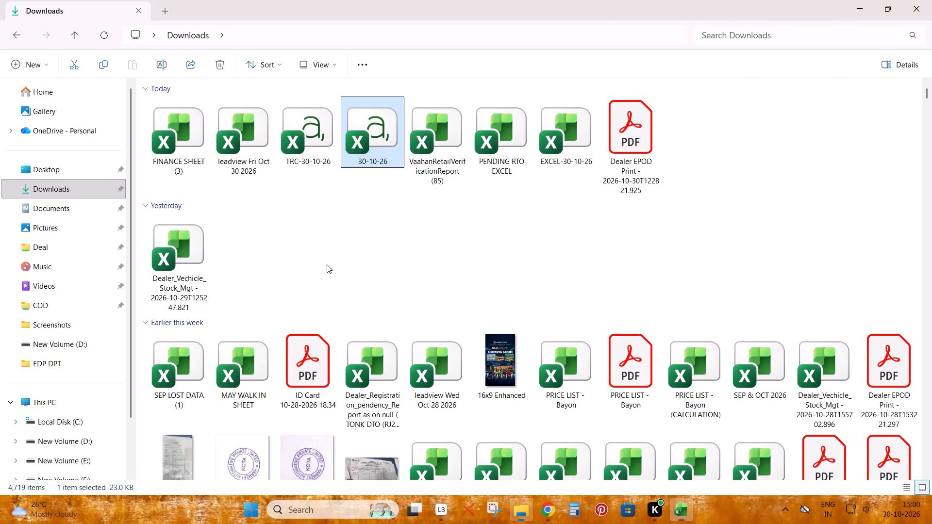
double_click(302, 131)
key(Down)
key(shift+space)
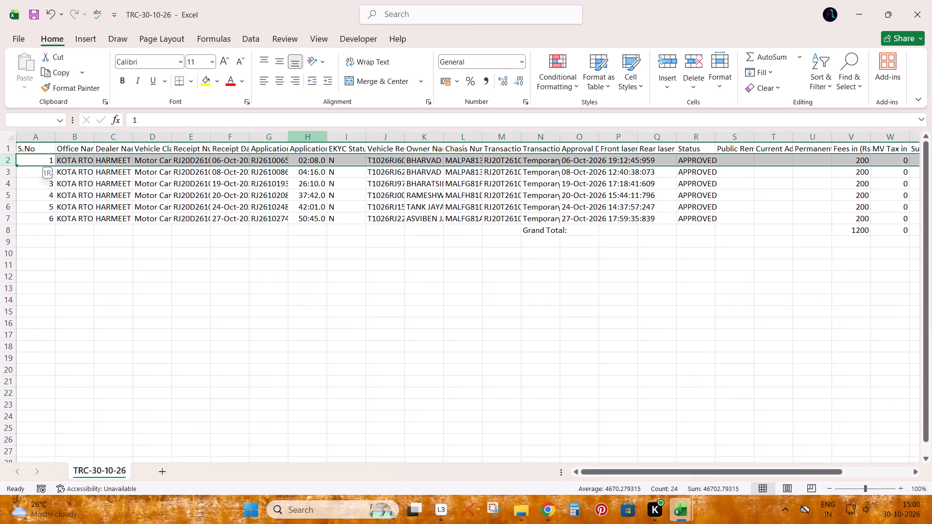
key(ctrl+shift+Down)
key(ctrl+c)
key(alt+Tab)
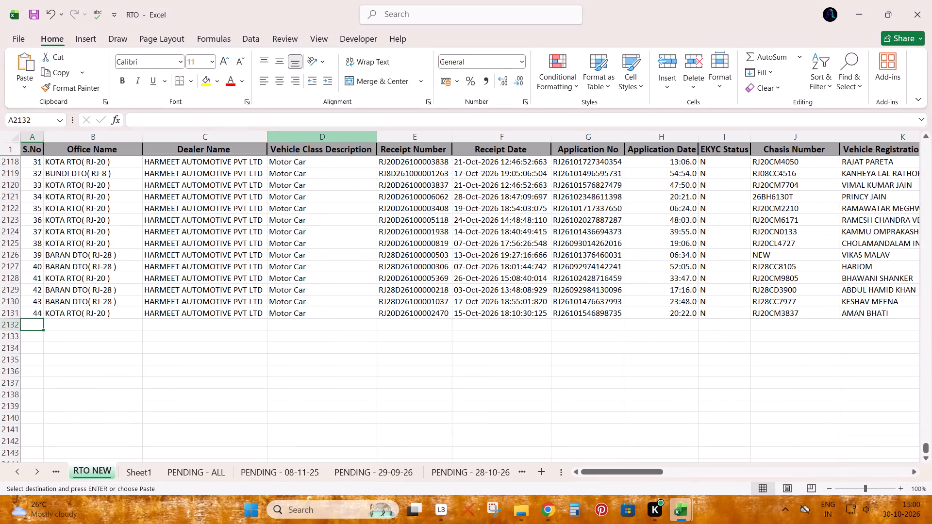
key(ctrl+v)
key(Right)
key(ctrl+s)
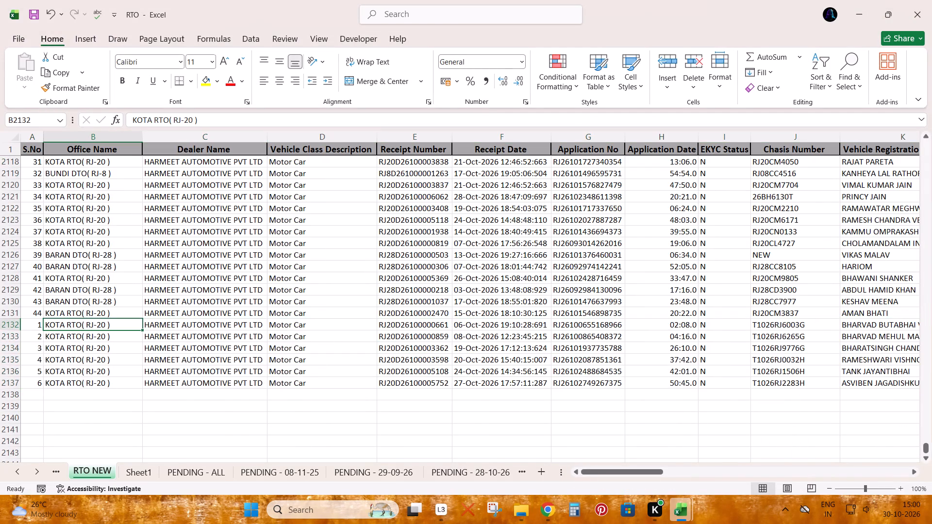
Copy the misplaced chassis numbers under Owner Name from L2088 down to the last new record in L2137.
scroll(888, 291, up, 9)
scroll(879, 289, down, 1)
scroll(879, 289, up, 4)
click(819, 228)
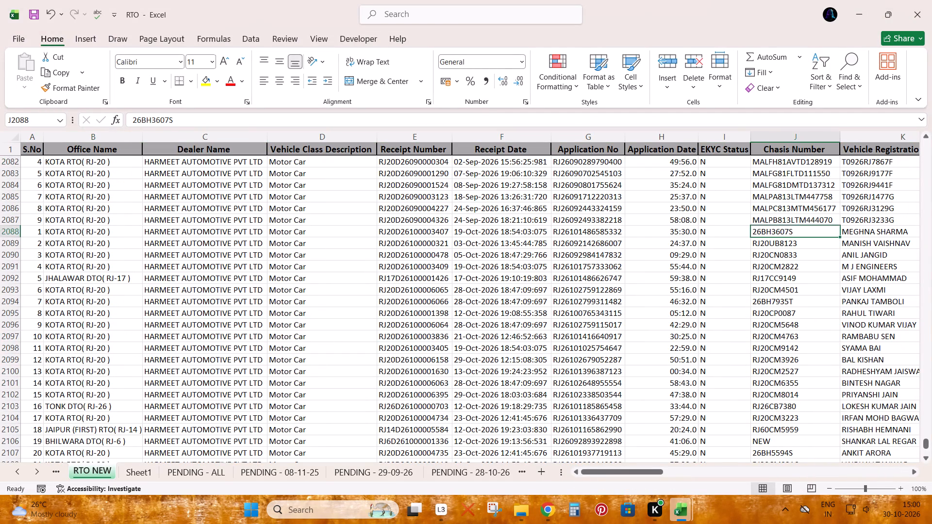
key(Right)
key(Right)
key(Right)
key(Left)
key(ctrl+shift+Down)
key(ctrl+c)
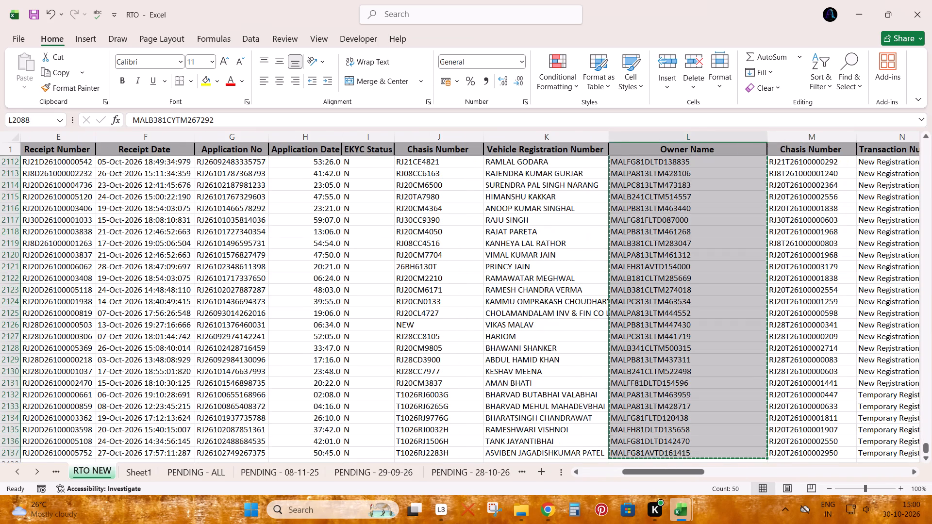
Insert the copied chassis numbers under Chasis Number from J2088, shifting the existing cells right, and save the workbook.
key(Left)
key(Left)
key(Left)
key(Up)
key(Right)
key(Down)
key(ctrl+plus)
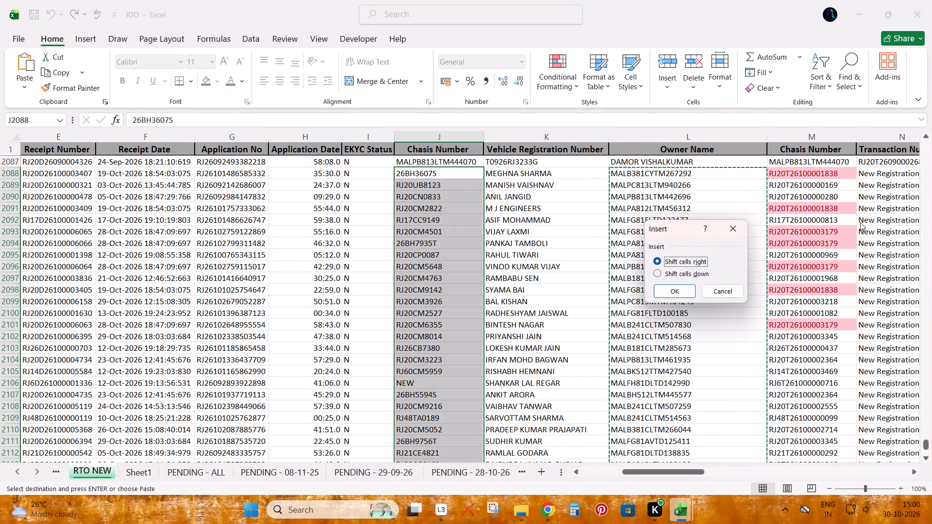
key(Return)
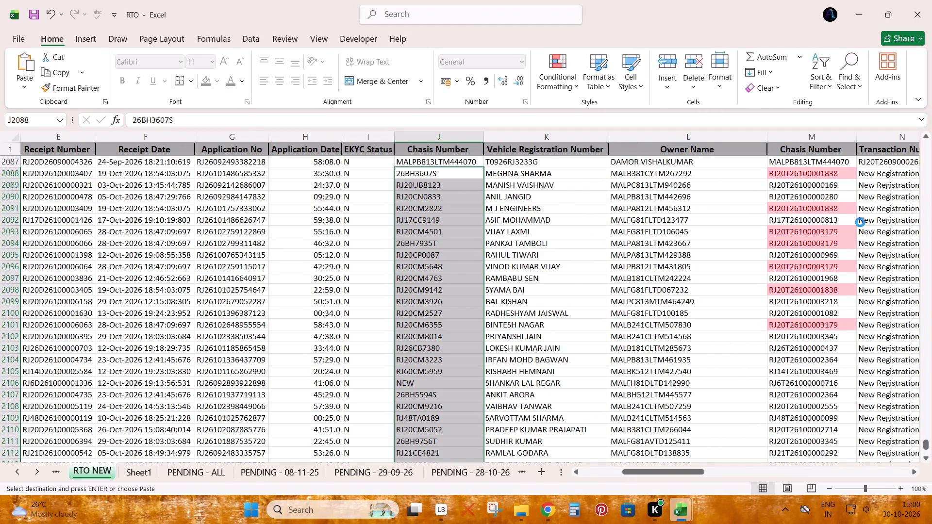
key(Right)
key(Right)
key(Right)
key(ctrl+s)
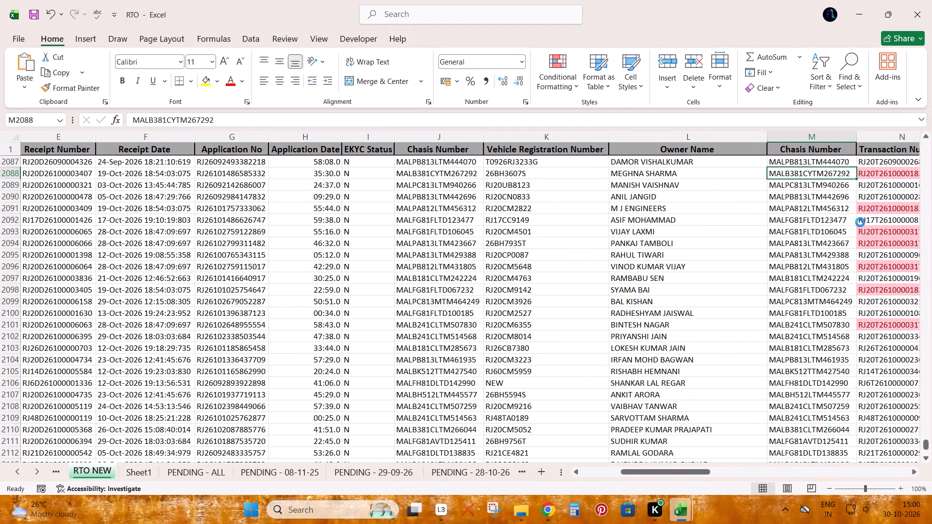
Insert blank cells under Transaction Id and Bank Ref. No. for the new records from row 2088, shifting cells right, and save.
key(Right)
key(Right)
key(Right)
key(Right)
key(Left)
key(Left)
key(shift+Right)
key(ctrl+shift+Down)
key(ctrl+plus)
key(Return)
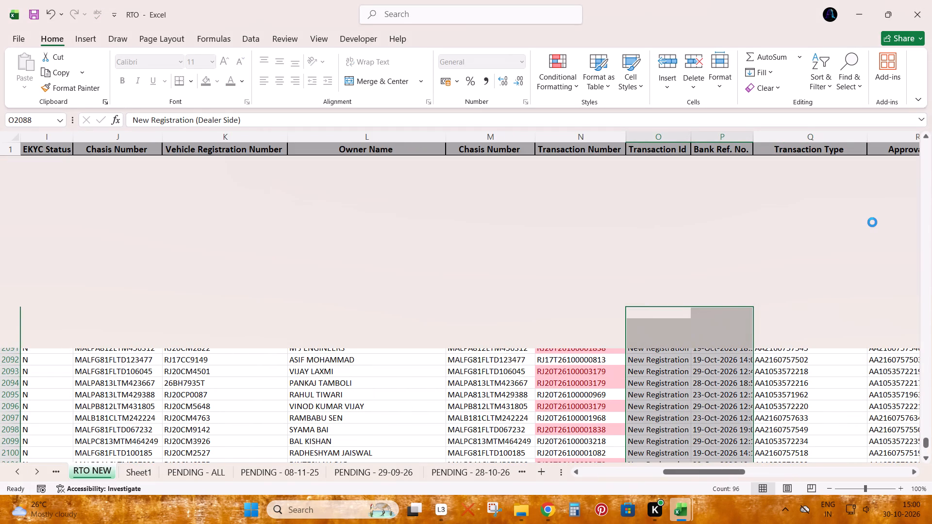
key(Right)
key(ctrl+Left)
key(ctrl+Left)
key(ctrl+Left)
key(ctrl+Left)
key(ctrl+Down)
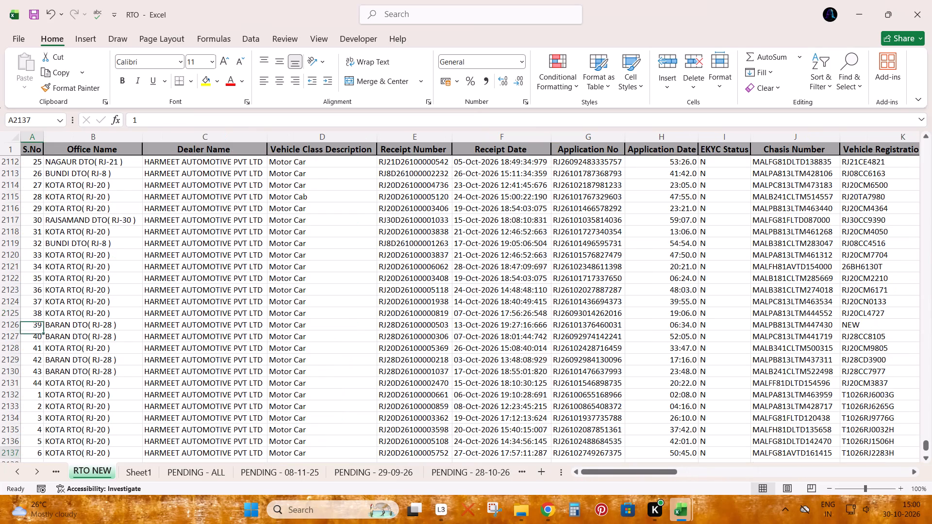
key(ctrl+s)
Apply duplicate-value highlighting to the whole Chasis Number column J of RTO NEW and save the workbook.
key(Right)
key(Right)
key(Right)
key(Right)
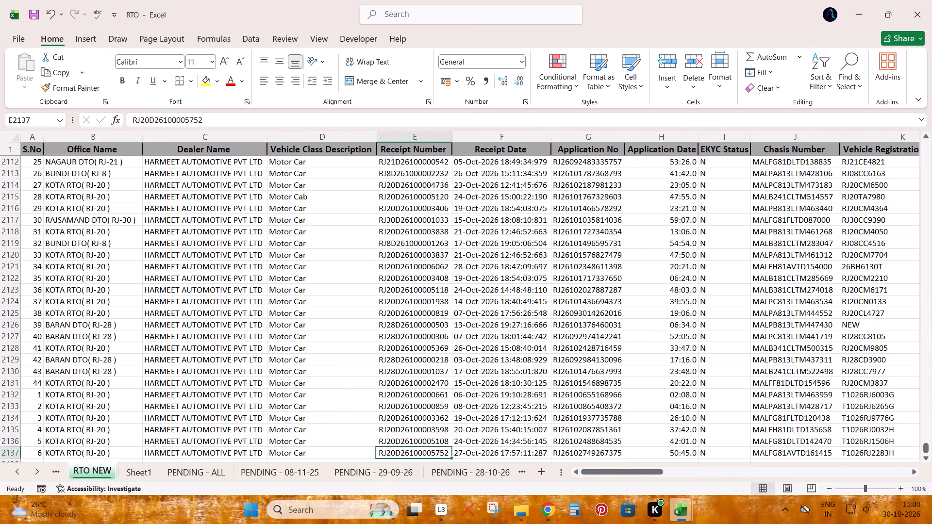
key(Right)
key(Right)
key(Right)
key(Right)
key(Right)
key(ctrl+space)
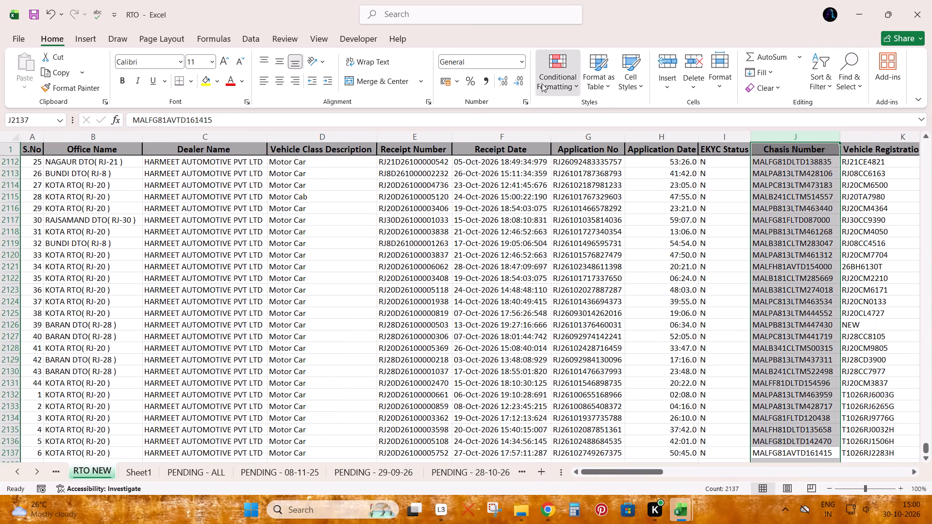
click(542, 83)
click(600, 122)
click(601, 107)
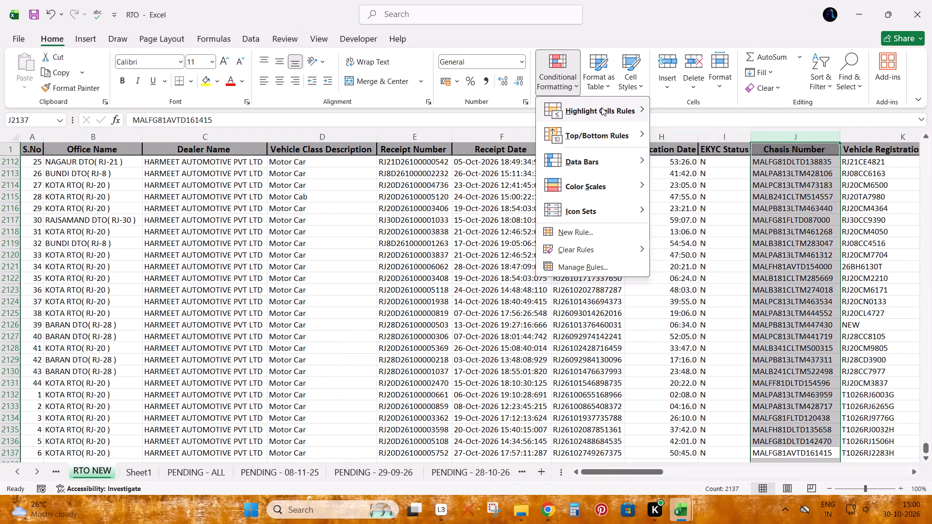
click(708, 256)
key(Return)
scroll(466, 311, down, 3)
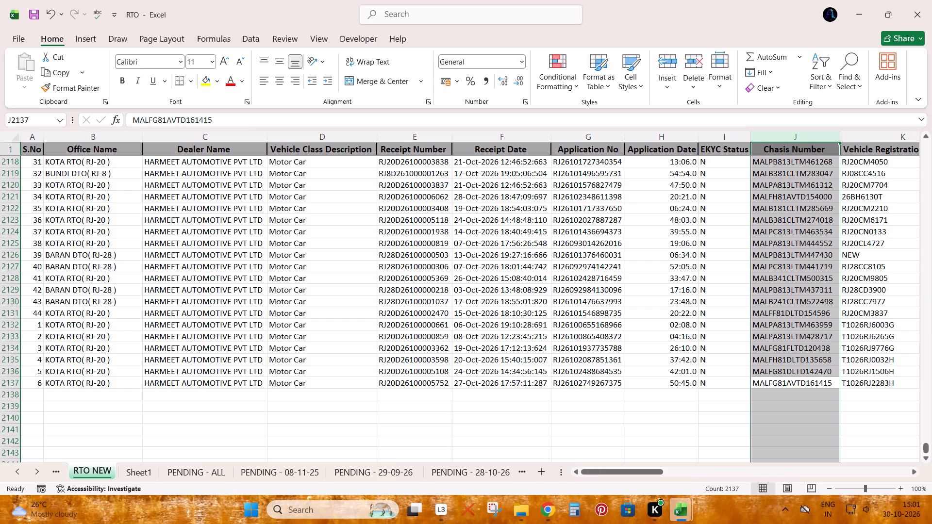
key(ctrl+s)
Close the TRC-30-10-26 file.
key(alt+Tab)
click(931, 0)
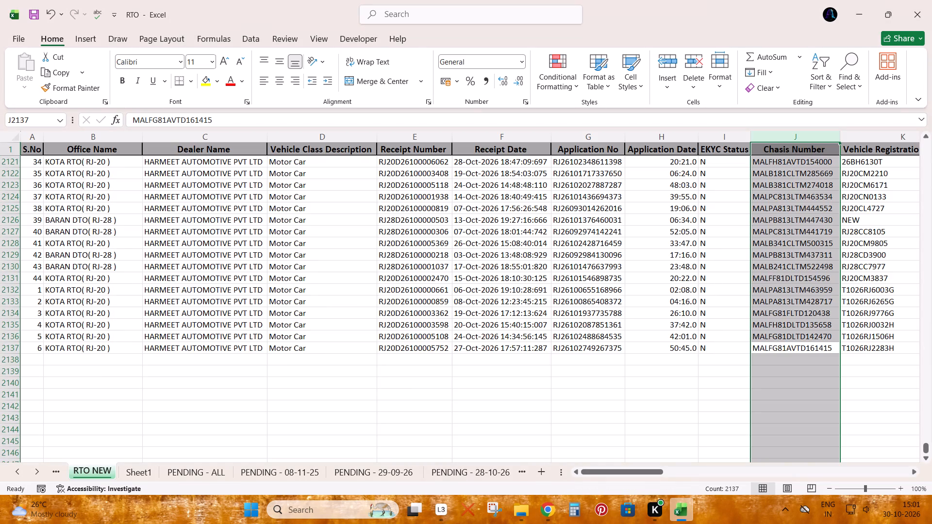
Open DELIVERY SHEET from the desktop and copy all VIN numbers below the header in its OCT. 26 sheet.
click(931, 523)
right_click(341, 228)
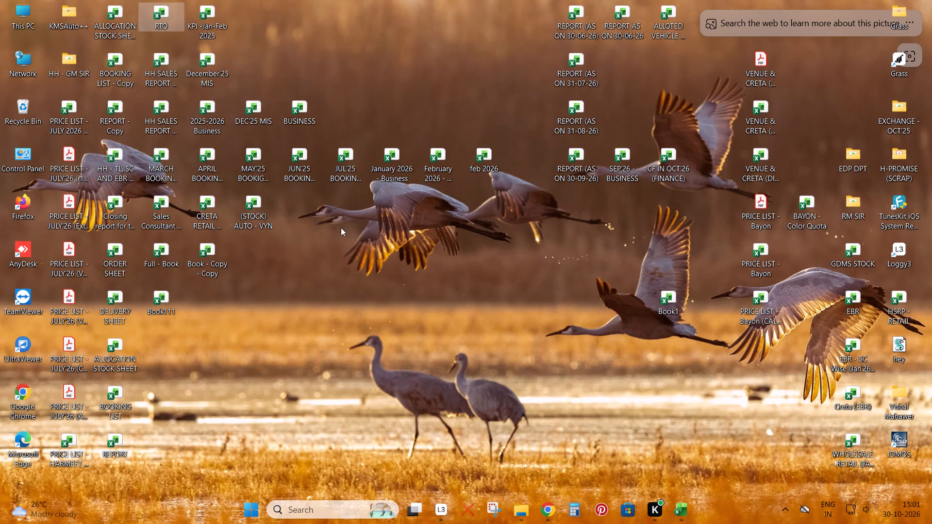
click(379, 276)
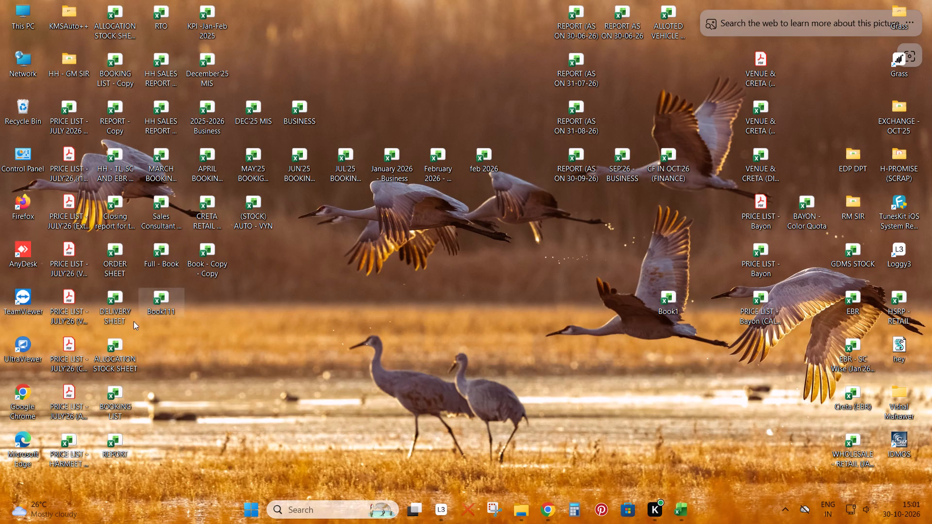
double_click(116, 304)
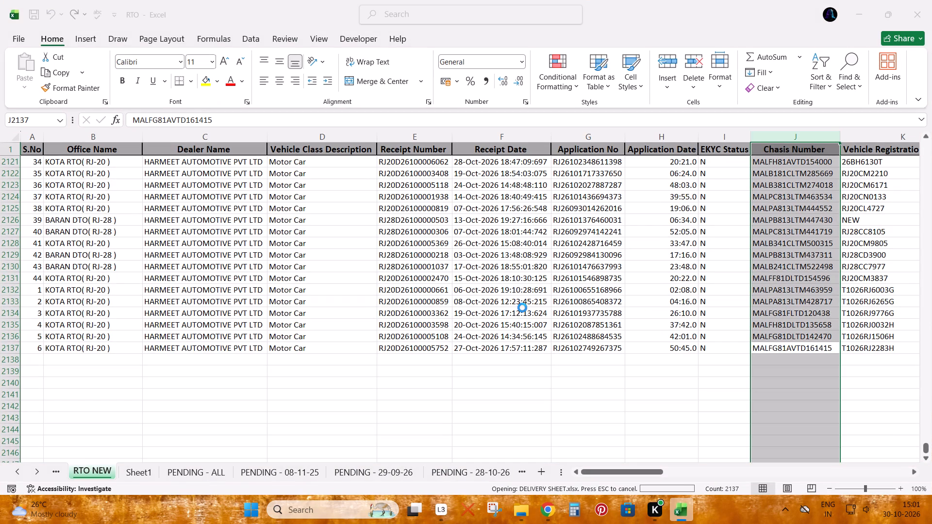
click(412, 278)
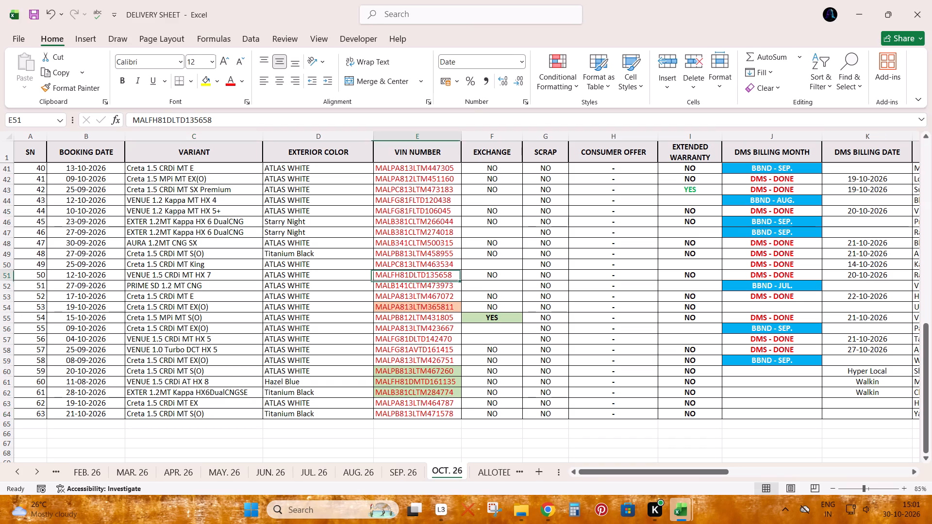
key(ctrl+Up)
key(Down)
key(Up)
key(Down)
key(ctrl+shift+Down)
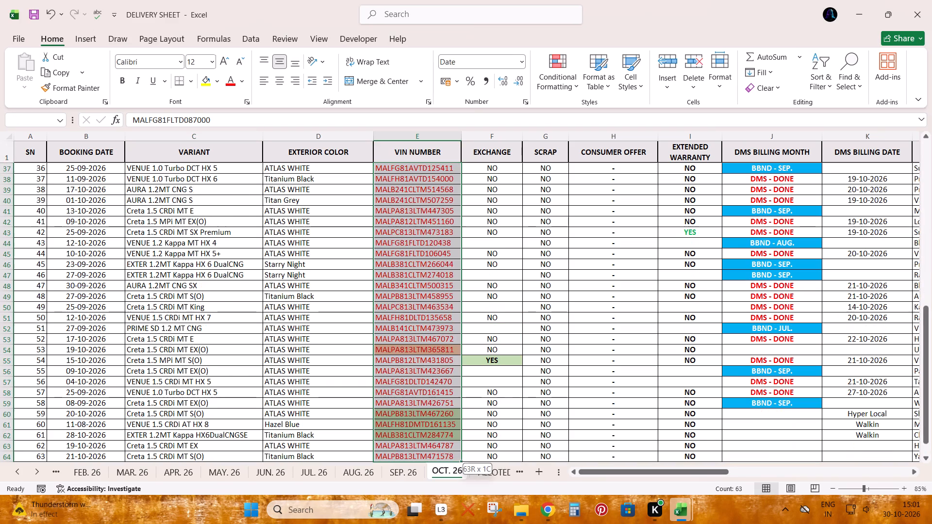
key(ctrl+c)
Paste the copied VIN numbers below the records in RTO NEW's Chasis Number column, starting at J2142.
key(alt+Tab)
key(ctrl+Down)
key(ctrl+Up)
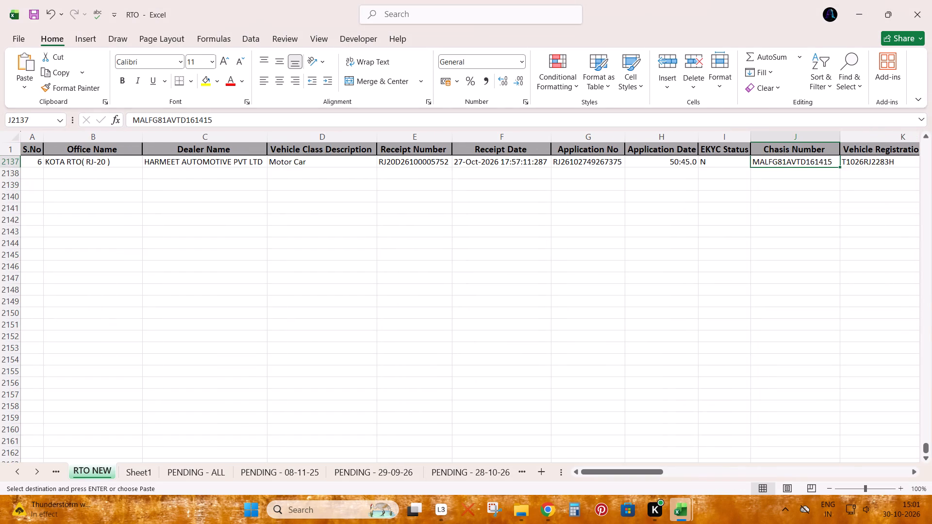
key(Down)
key(Down)
key(Down)
key(Down)
key(Down)
key(ctrl+v)
Highlight duplicate values in the whole Chasis Number column with Light Red Fill with Dark Red Text.
key(ctrl+space)
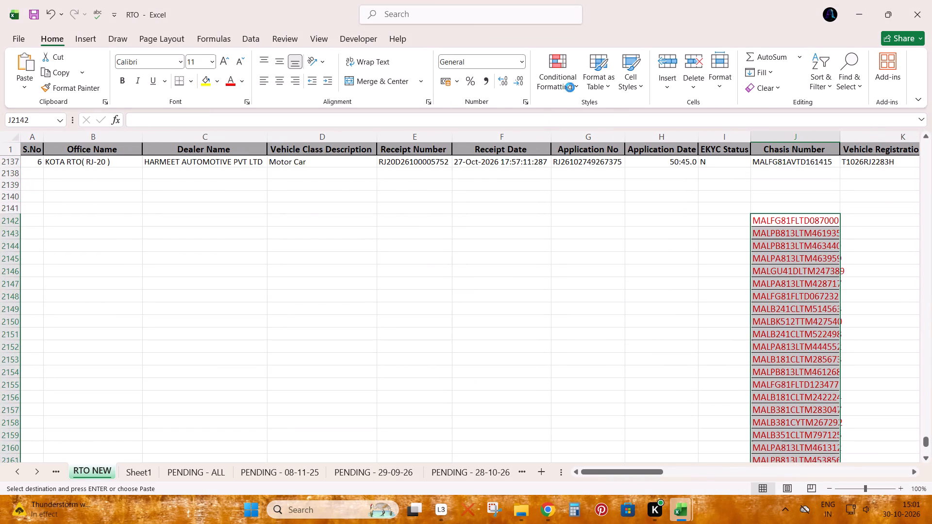
click(562, 83)
click(605, 104)
click(699, 252)
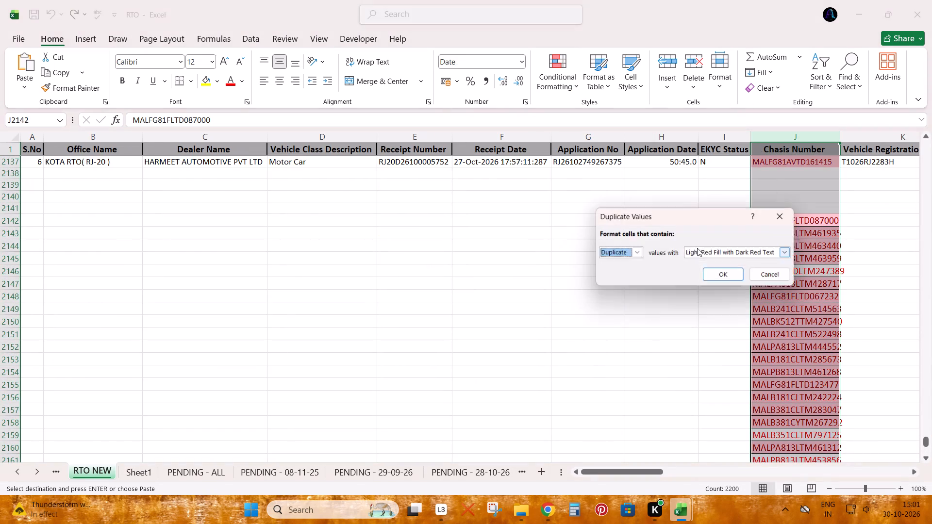
key(Return)
Select and copy every VIN without the duplicate highlight in RTO NEW's pasted list, J2142 to J2204, including J2199:J2204.
click(783, 268)
scroll(809, 315, down, 2)
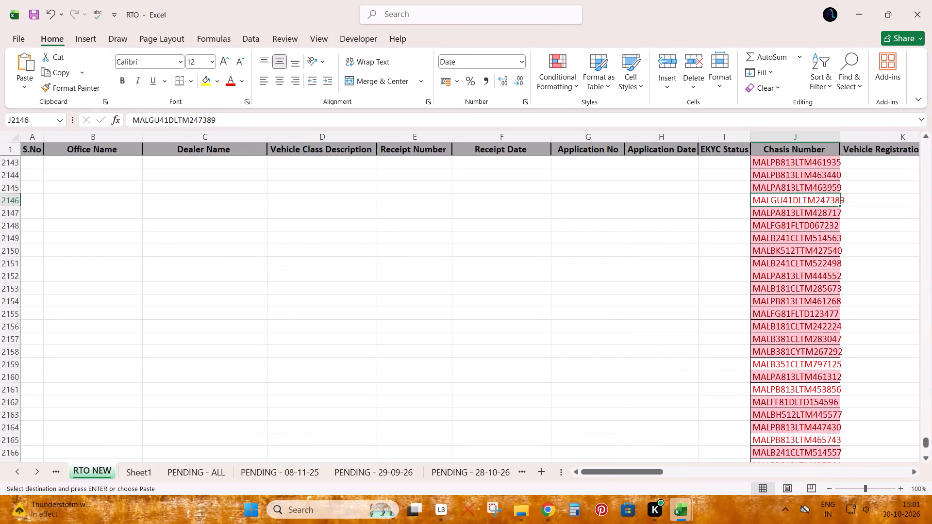
ctrl+click(805, 360)
ctrl+click(813, 391)
scroll(810, 348, down, 3)
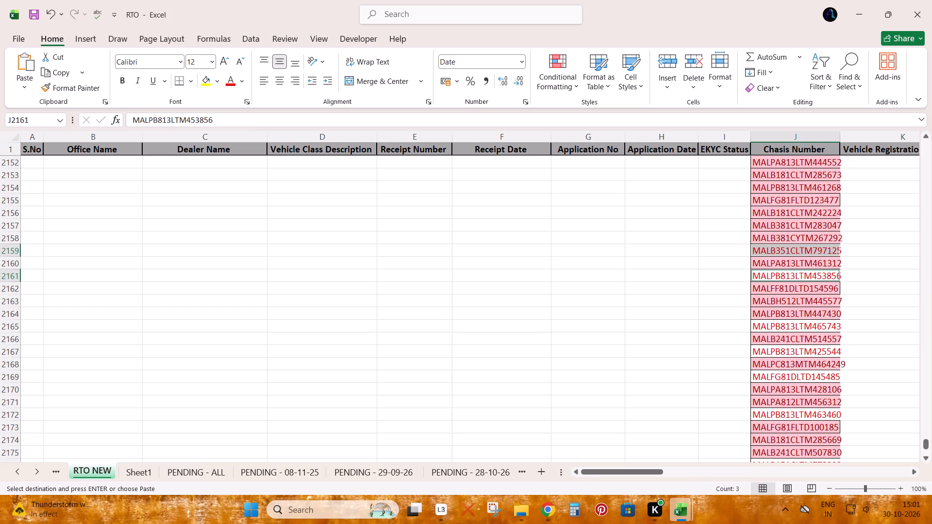
ctrl+click(807, 326)
ctrl+click(815, 354)
ctrl+click(823, 375)
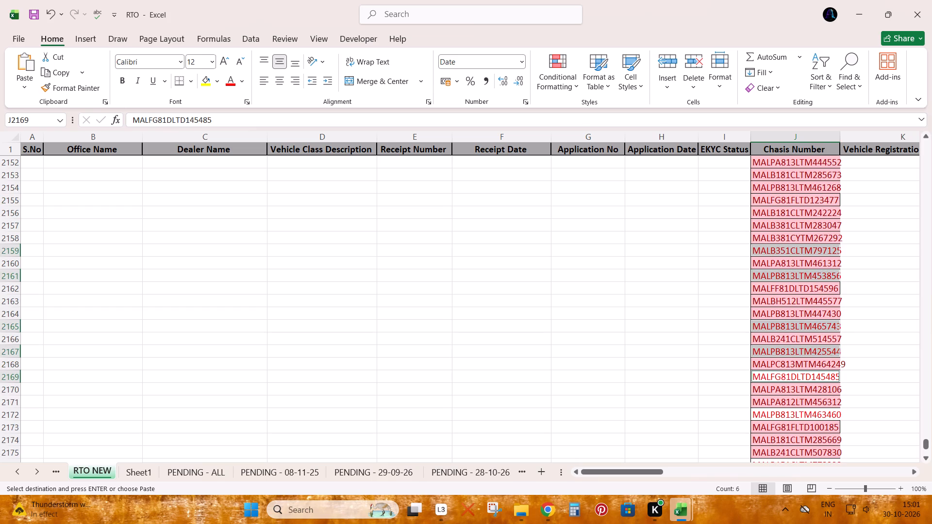
ctrl+click(815, 416)
scroll(810, 342, down, 3)
ctrl+click(816, 353)
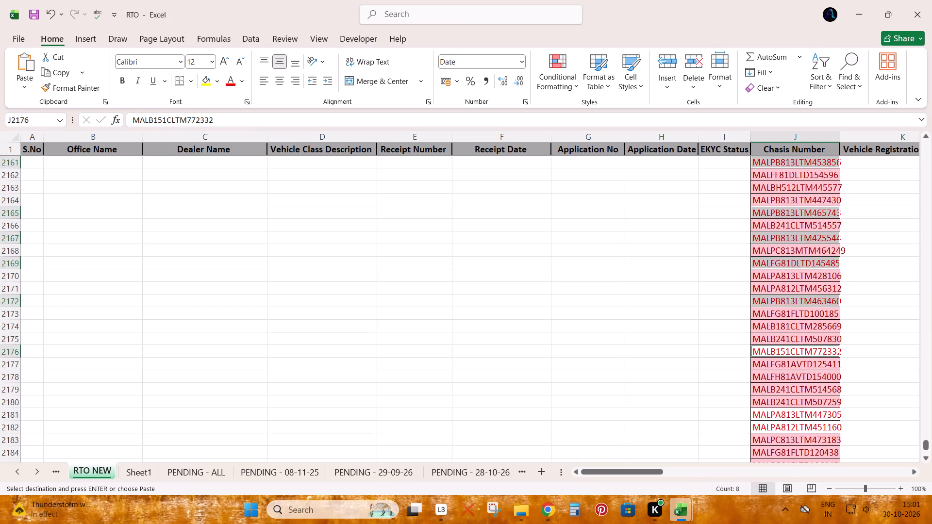
ctrl+click(826, 412)
ctrl+click(829, 429)
scroll(807, 346, down, 4)
ctrl+click(813, 364)
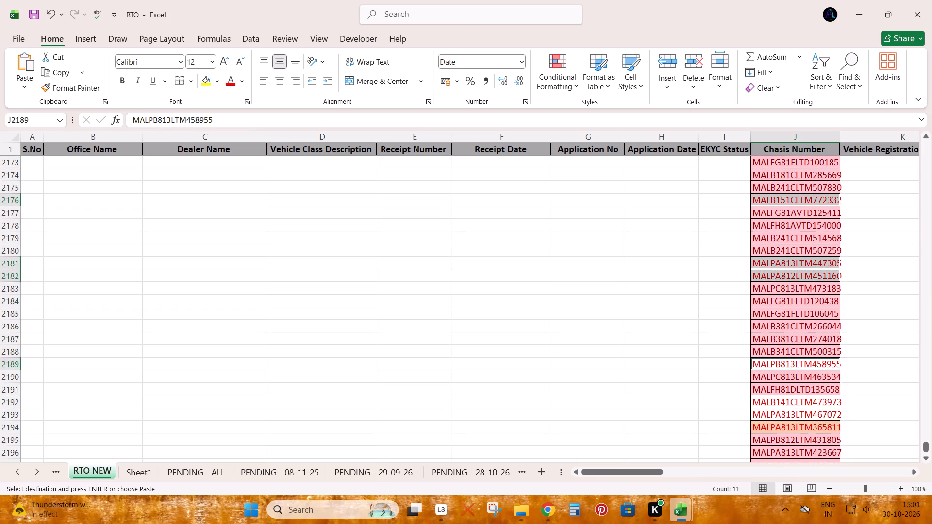
ctrl+click(823, 405)
ctrl+click(823, 415)
ctrl+click(823, 426)
scroll(813, 350, down, 3)
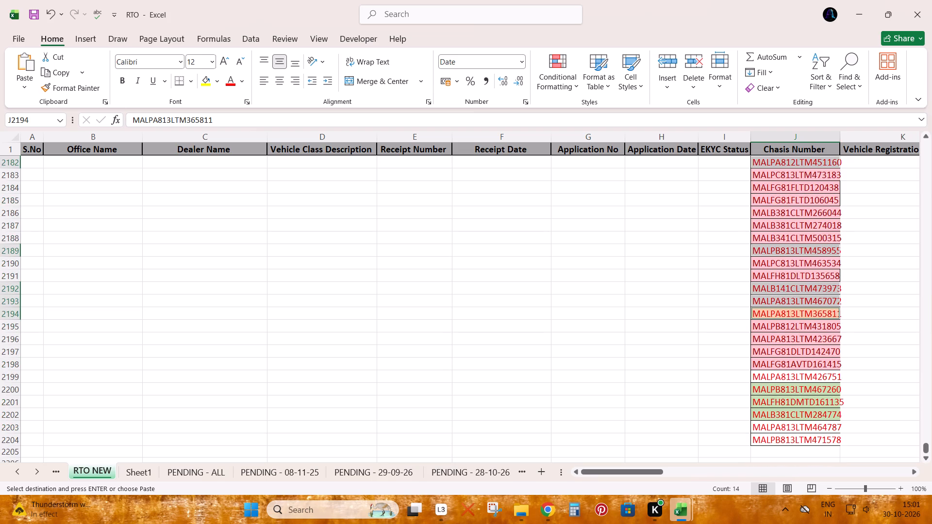
ctrl+drag(815, 379, 812, 437)
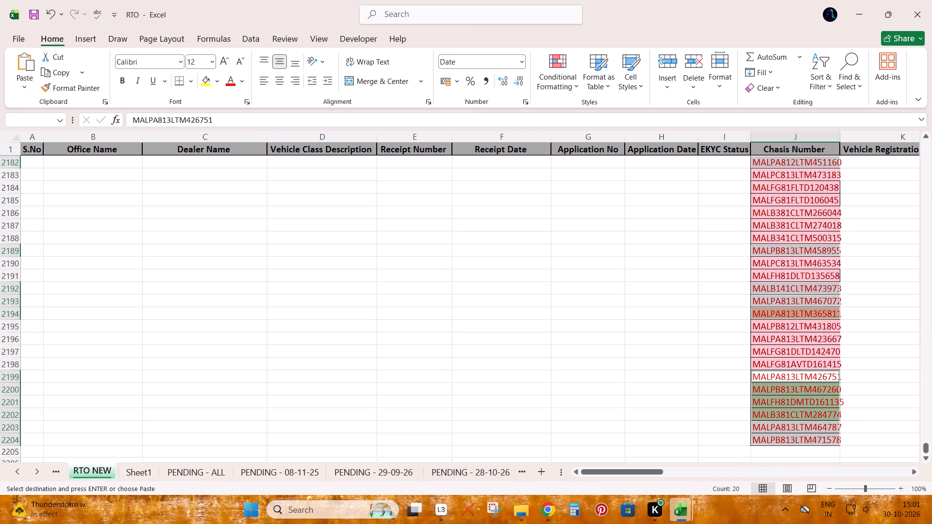
scroll(775, 323, up, 13)
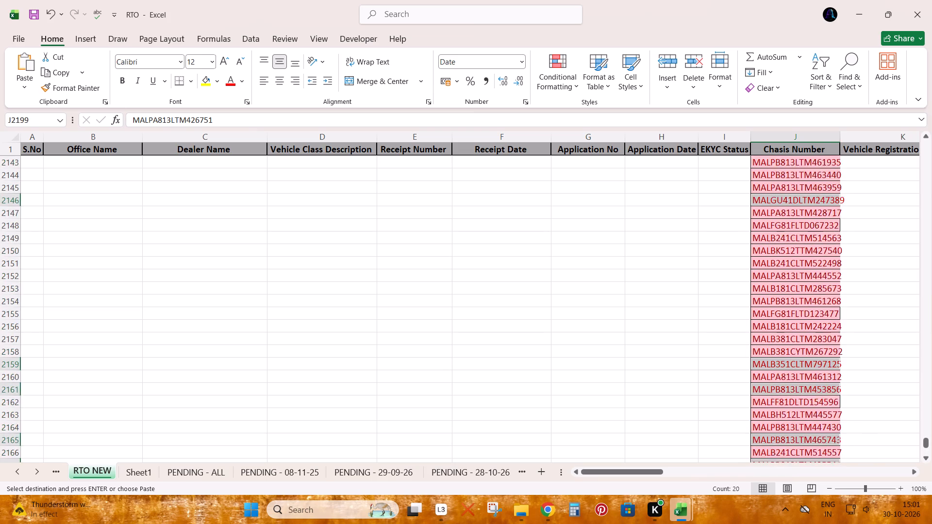
scroll(780, 318, up, 1)
key(ctrl+c)
Open the Book111 booking workbook from the desktop.
key(alt+Tab)
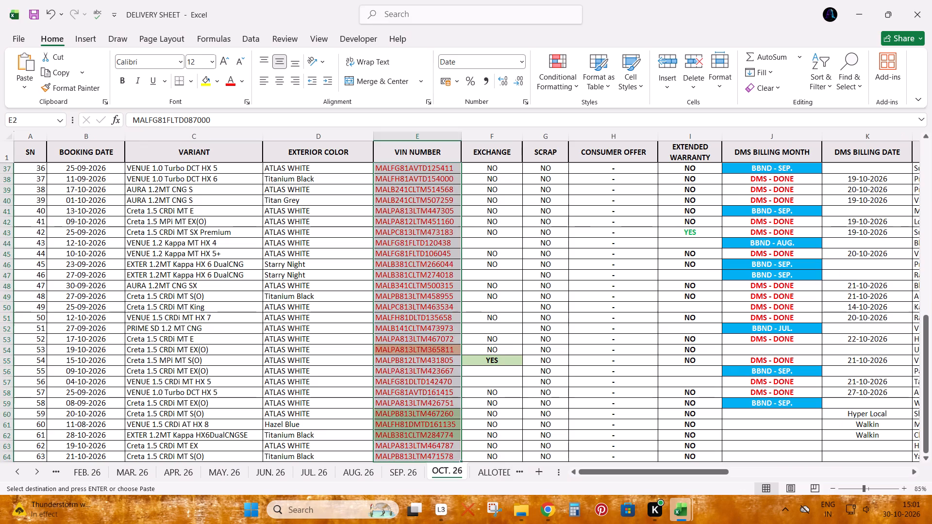
scroll(394, 317, down, 5)
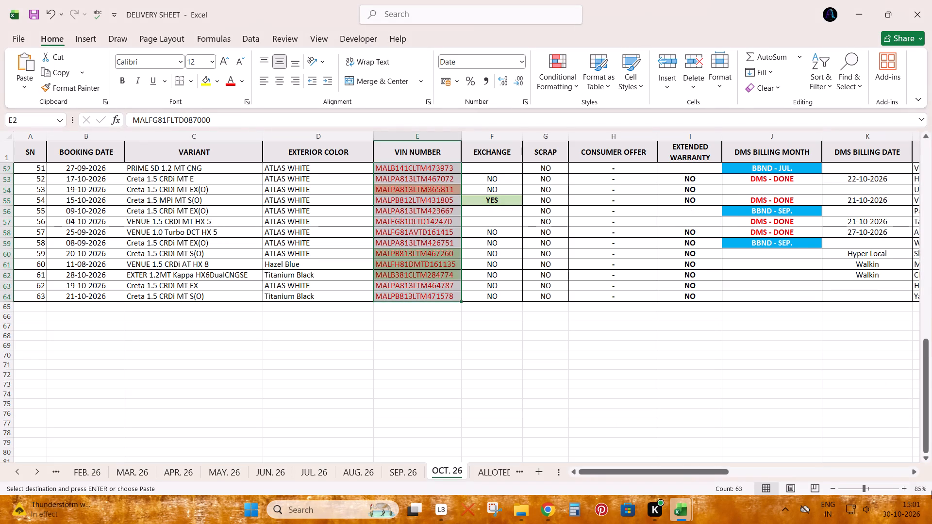
click(931, 523)
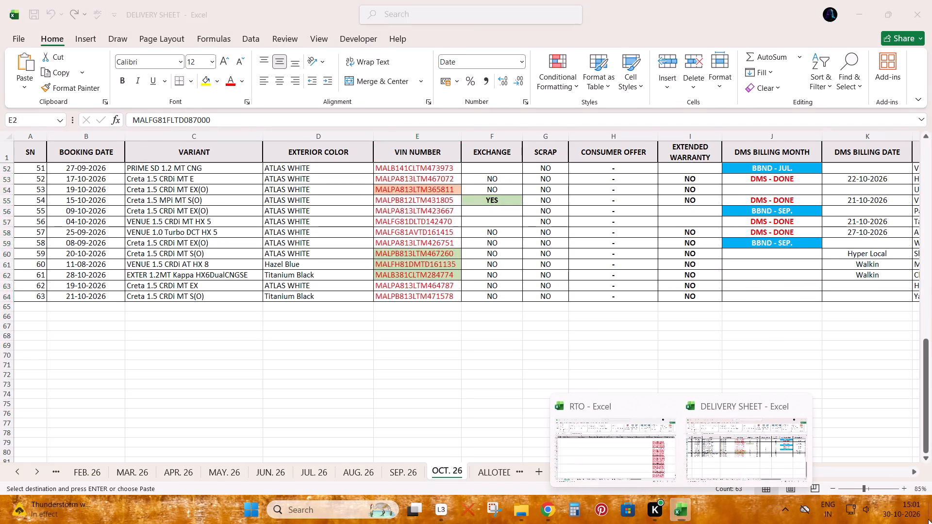
double_click(170, 309)
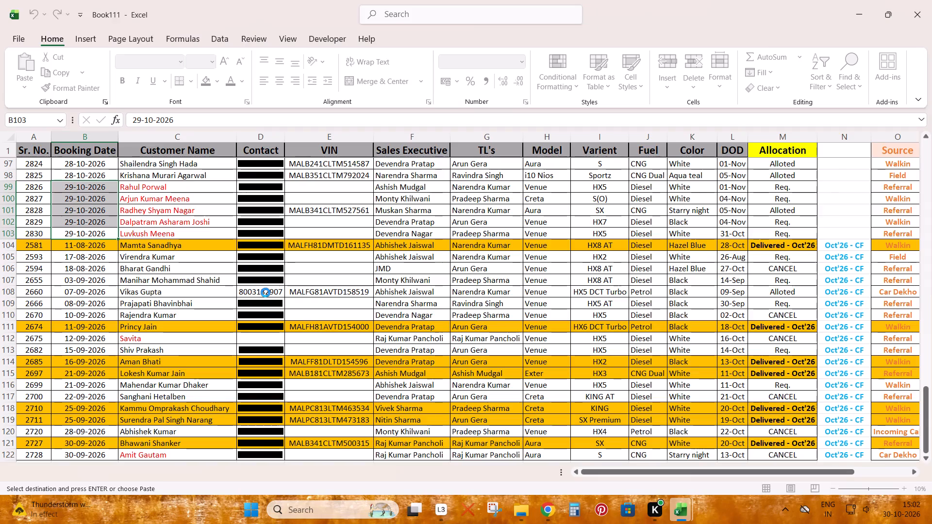
Paste the copied VINs below the booking records in Book111's VIN column, starting at E126.
scroll(269, 286, down, 5)
click(321, 321)
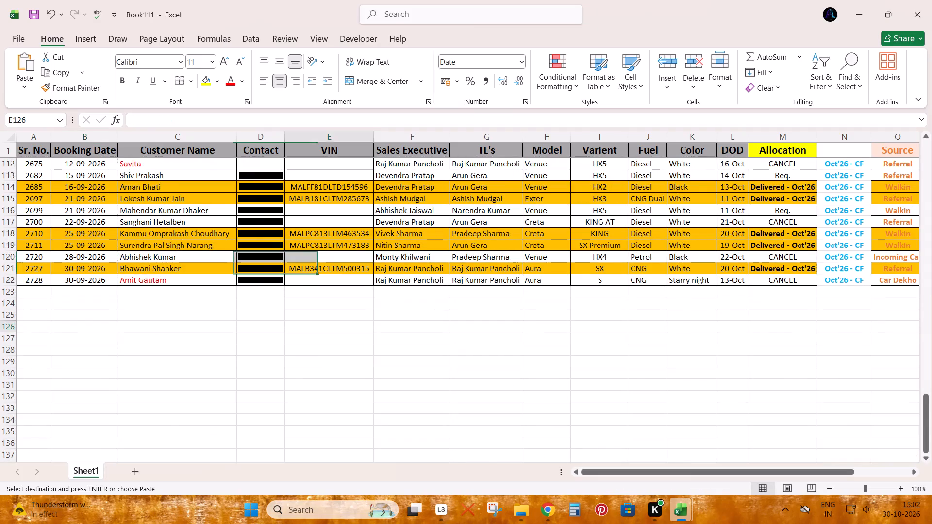
key(ctrl+v)
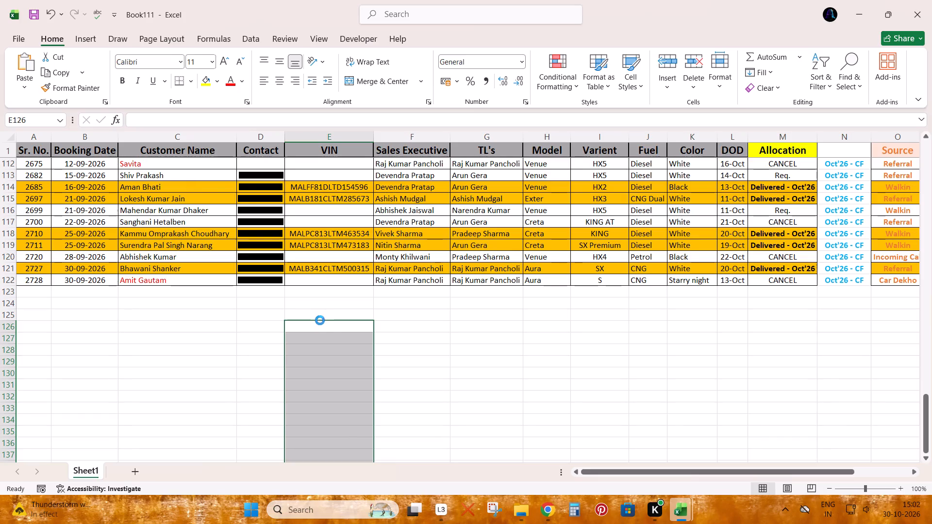
scroll(322, 316, down, 4)
scroll(329, 315, up, 3)
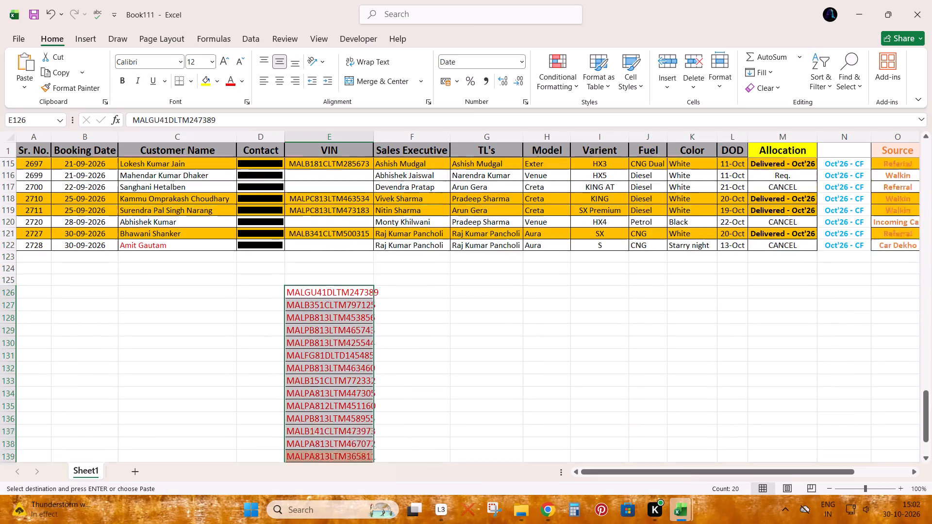
scroll(329, 315, up, 1)
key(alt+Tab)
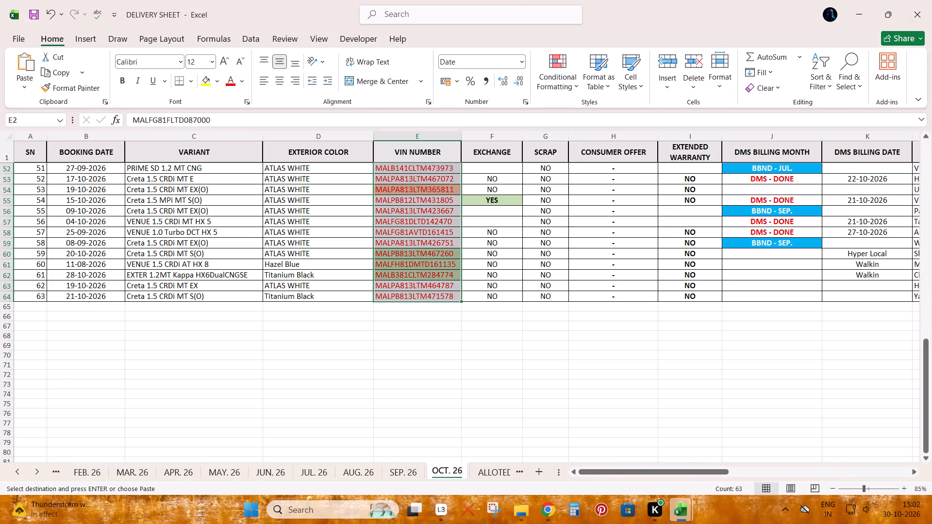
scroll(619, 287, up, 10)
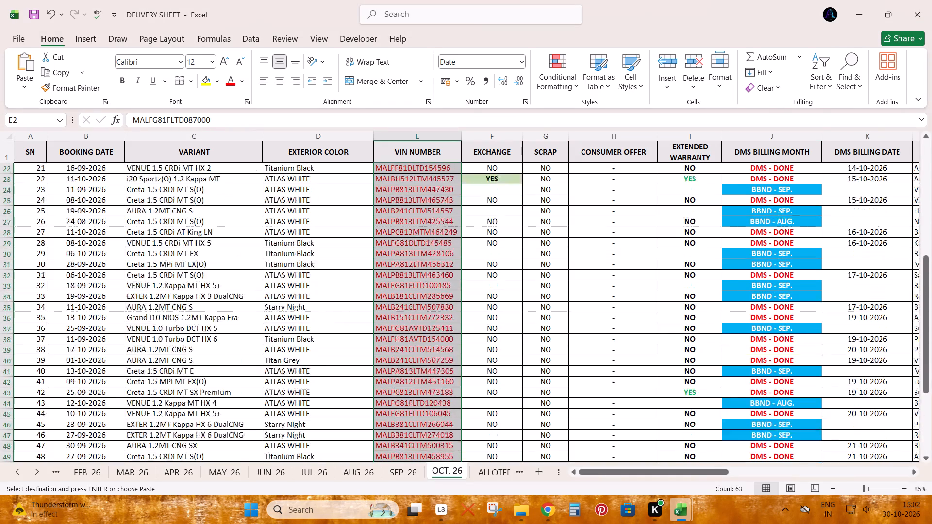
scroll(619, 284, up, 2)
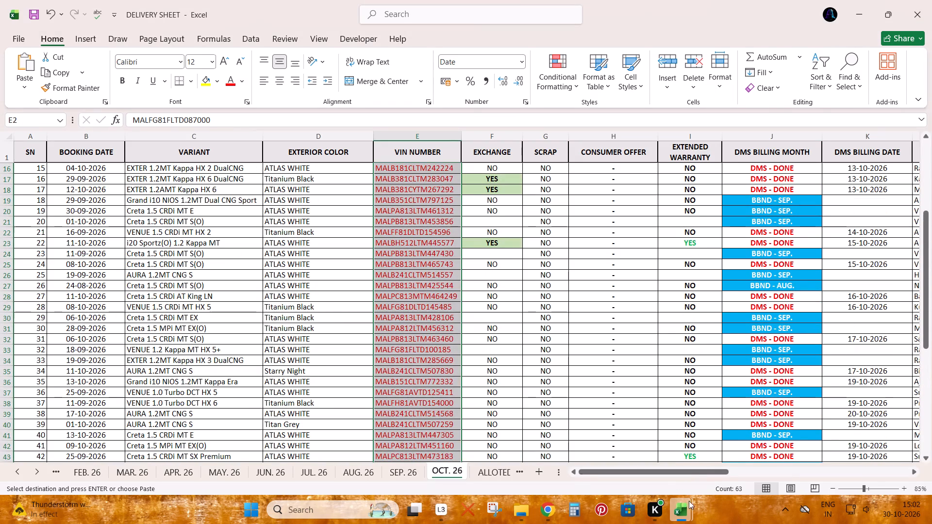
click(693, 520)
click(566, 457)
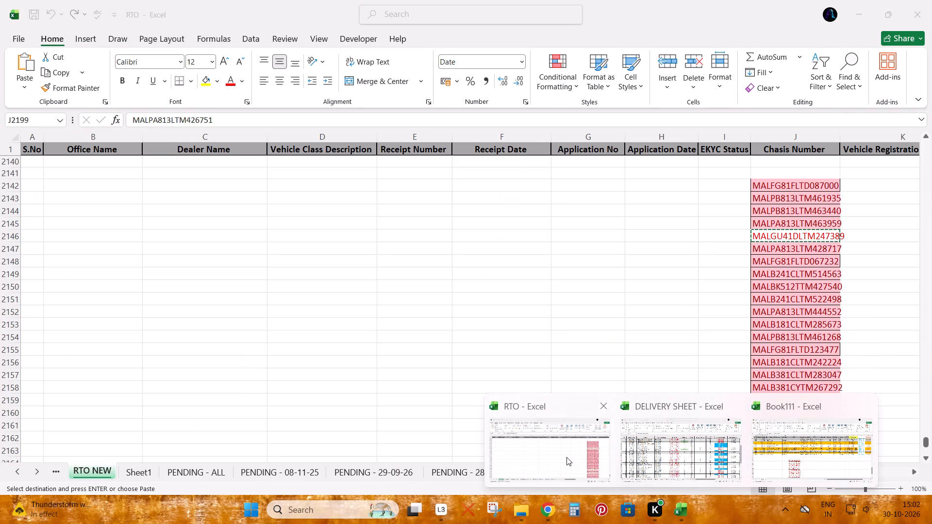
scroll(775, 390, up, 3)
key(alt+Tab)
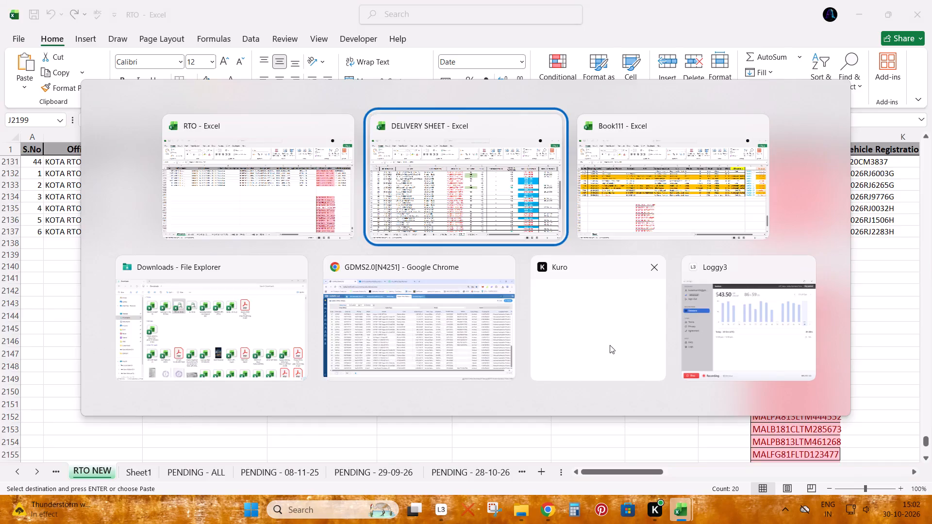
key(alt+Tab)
Highlight duplicate values in Book111's whole VIN column with Light Red Fill with Dark Red Text.
click(352, 132)
click(542, 93)
click(582, 111)
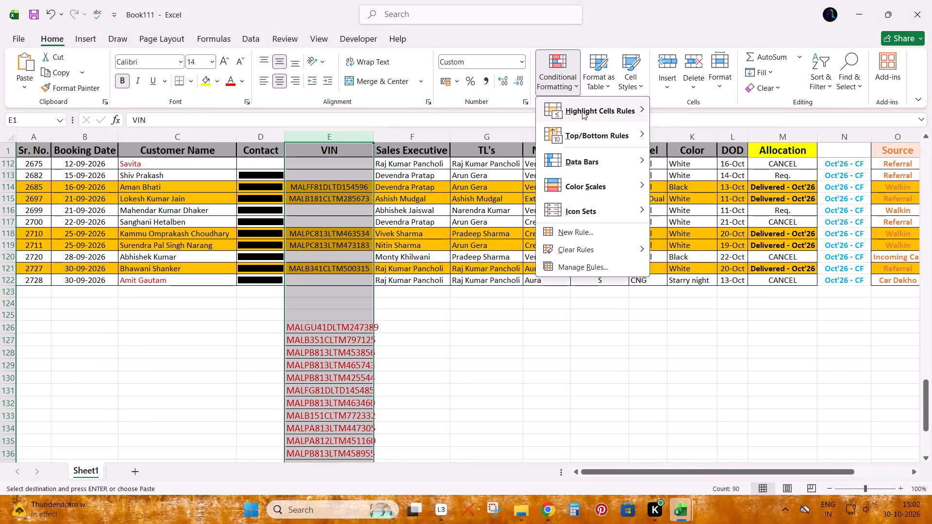
click(706, 257)
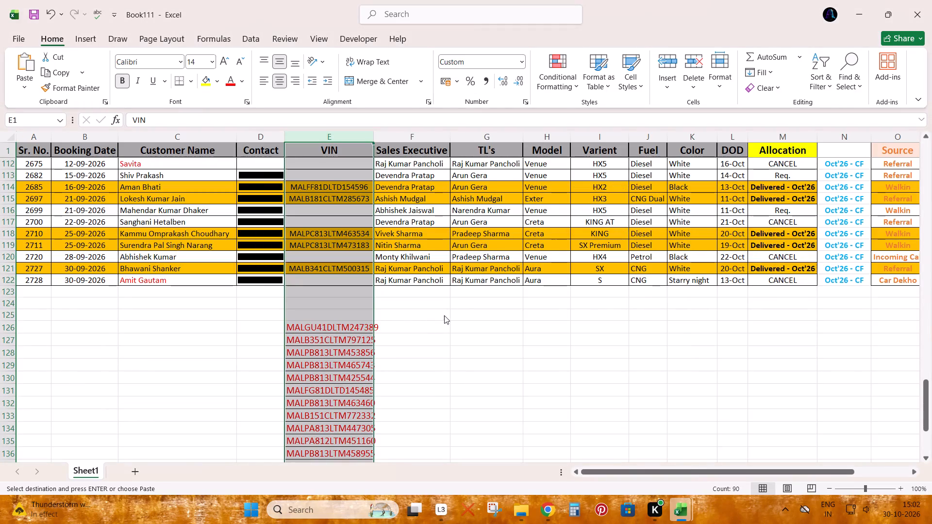
key(Return)
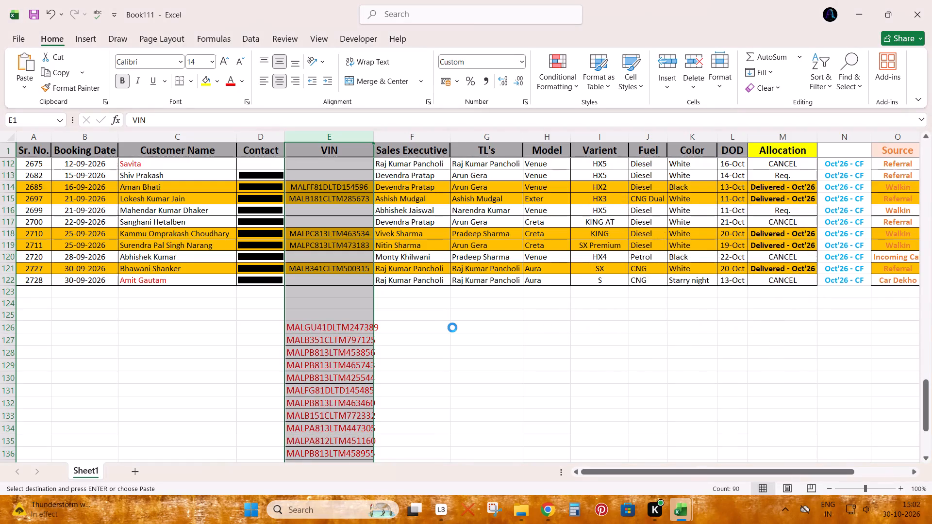
Copy the VIN list from E126 down in Book111 and paste it into DELIVERY SHEET's OCT. 26 VIN NUMBER column, starting at E70.
scroll(428, 327, down, 4)
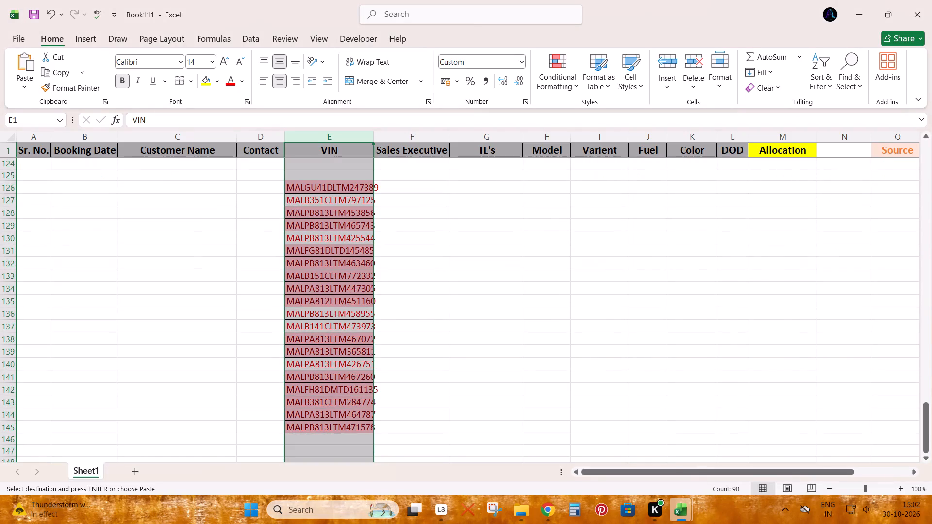
scroll(428, 327, up, 3)
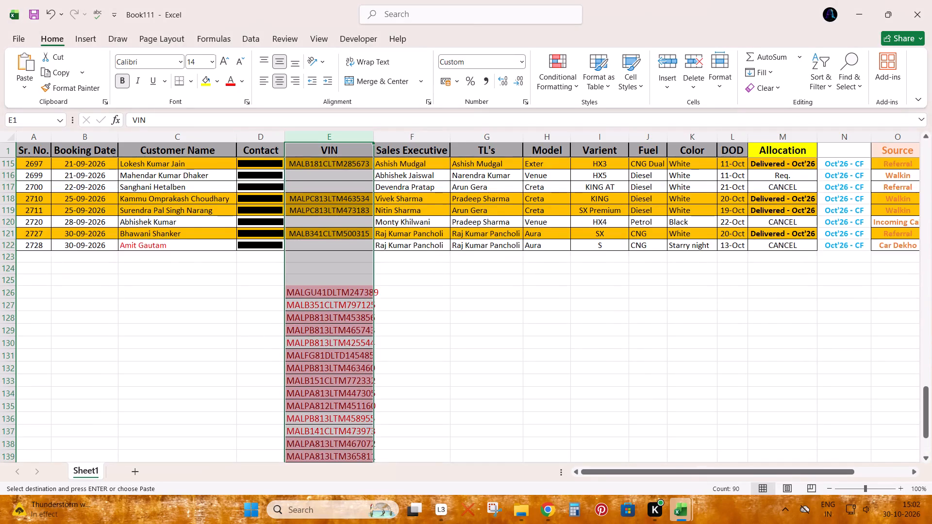
scroll(428, 327, up, 1)
scroll(428, 327, down, 2)
click(349, 259)
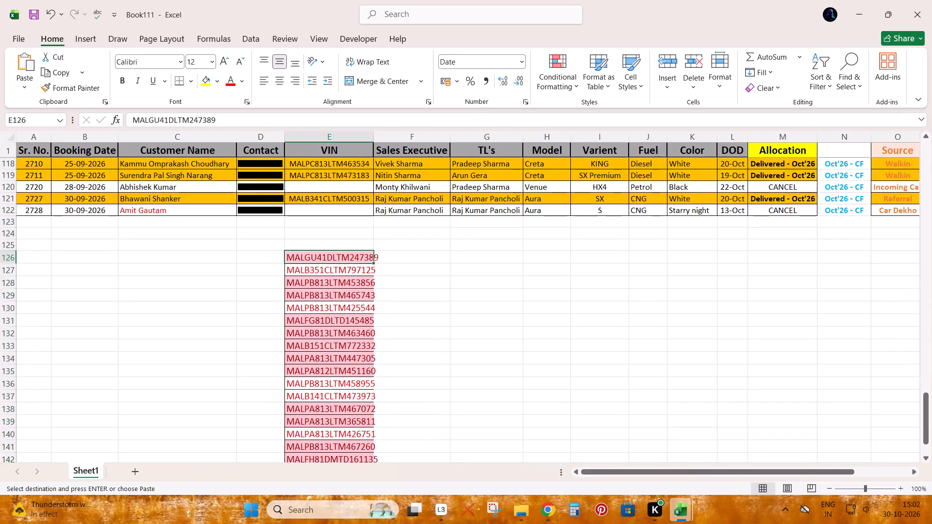
key(ctrl+shift+Down)
key(ctrl+c)
key(alt+Tab)
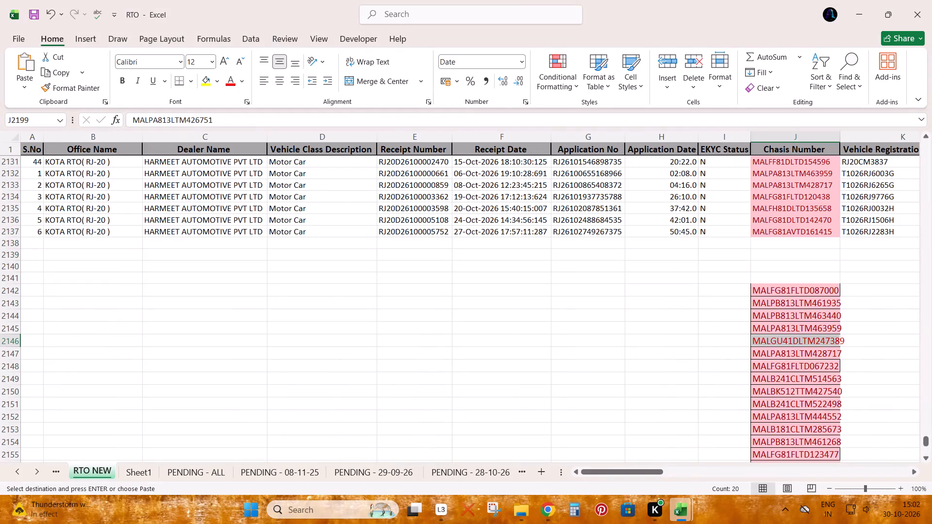
key(alt+Tab)
key(alt+Tab)
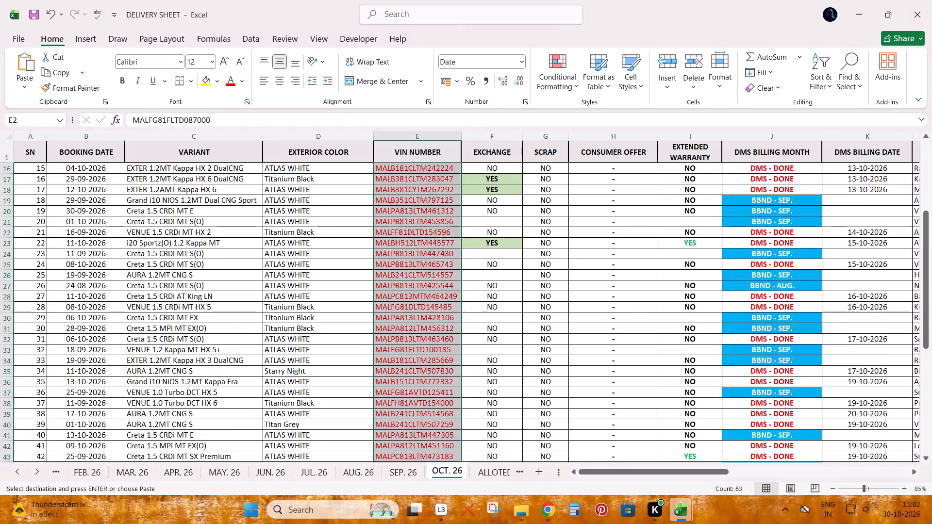
scroll(518, 340, down, 3)
scroll(518, 340, up, 1)
scroll(517, 341, down, 1)
scroll(441, 405, down, 8)
click(416, 384)
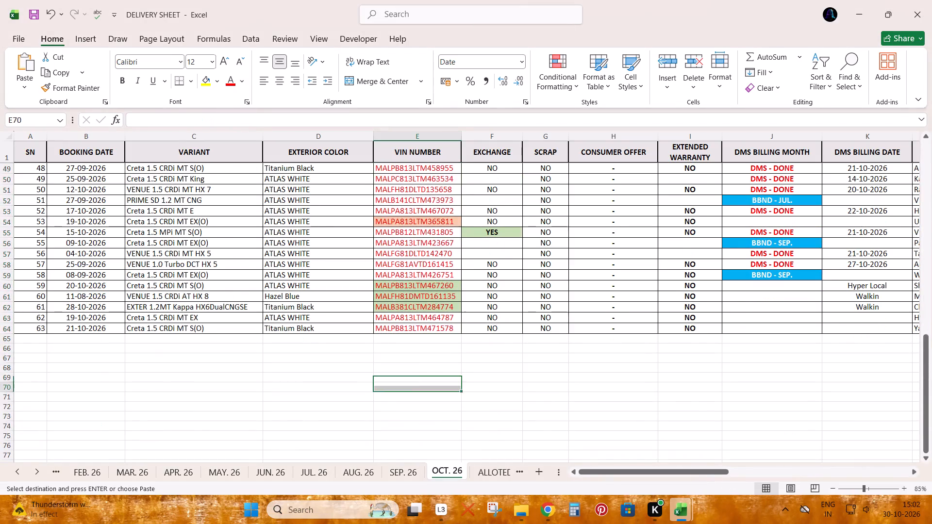
key(ctrl+v)
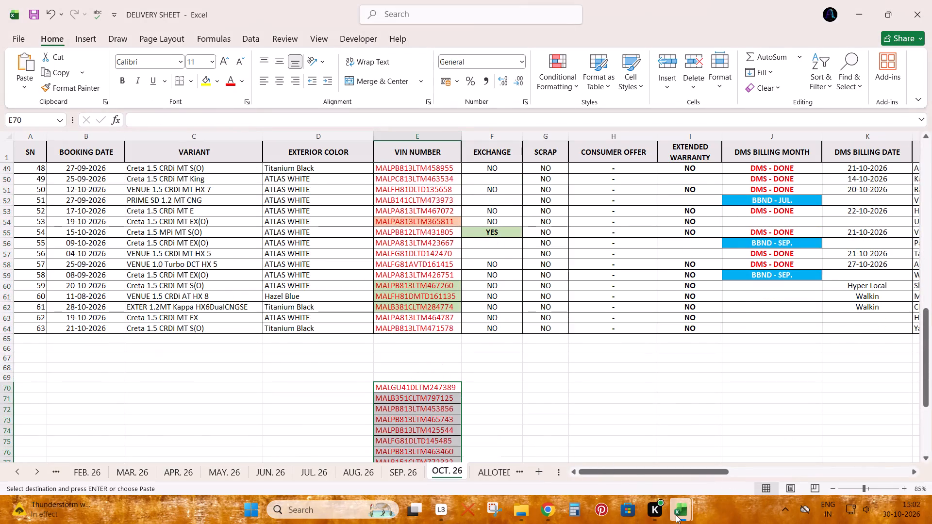
Close the Book111 workbook.
click(681, 459)
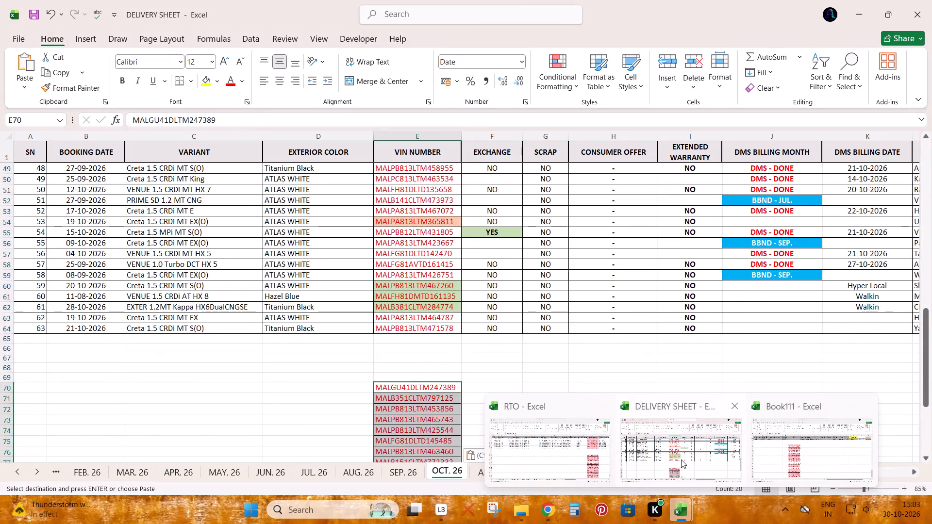
click(692, 502)
click(819, 431)
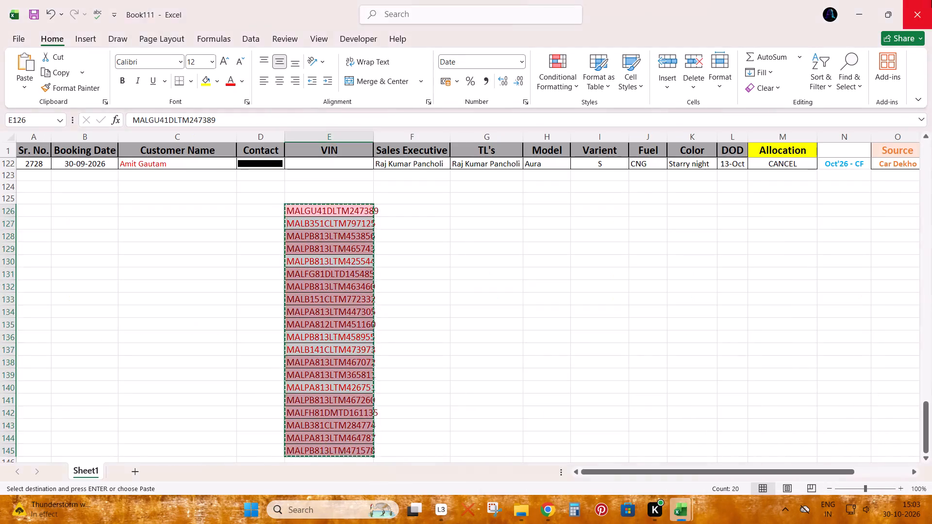
click(931, 0)
click(488, 268)
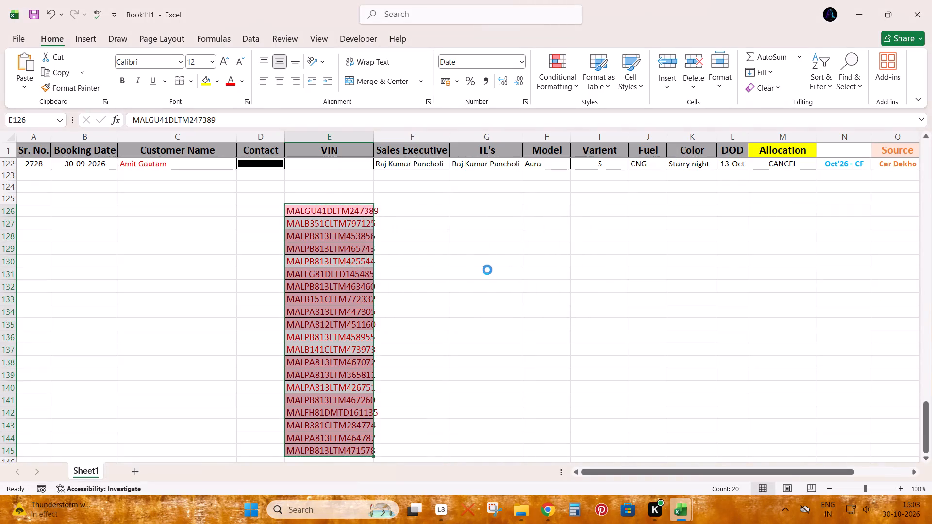
Highlight duplicate values in the OCT. 26 sheet's whole VIN NUMBER column with Light Red Fill with Dark Red Text.
click(426, 131)
click(547, 75)
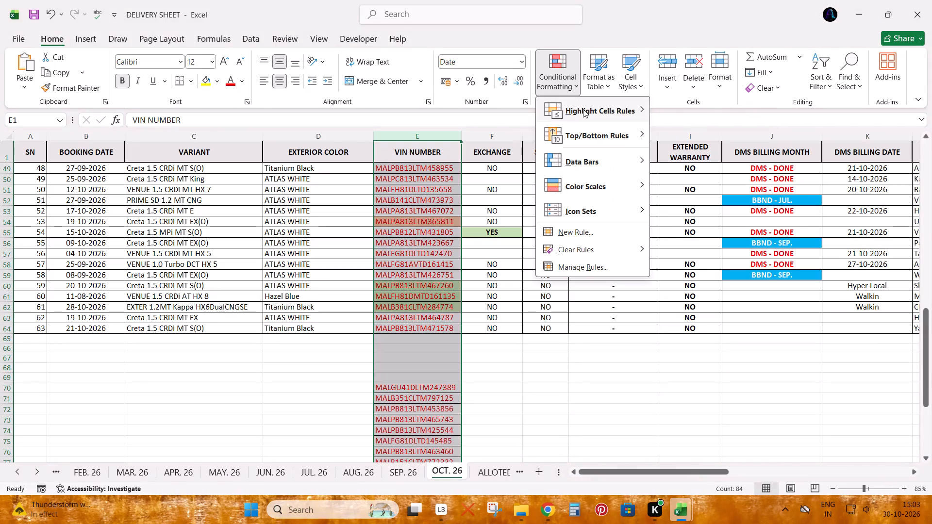
click(583, 109)
click(687, 254)
key(Return)
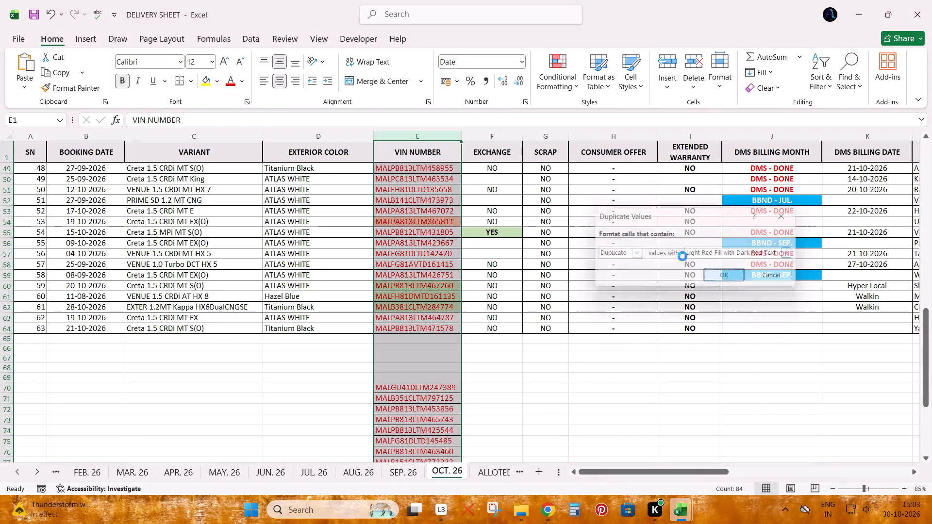
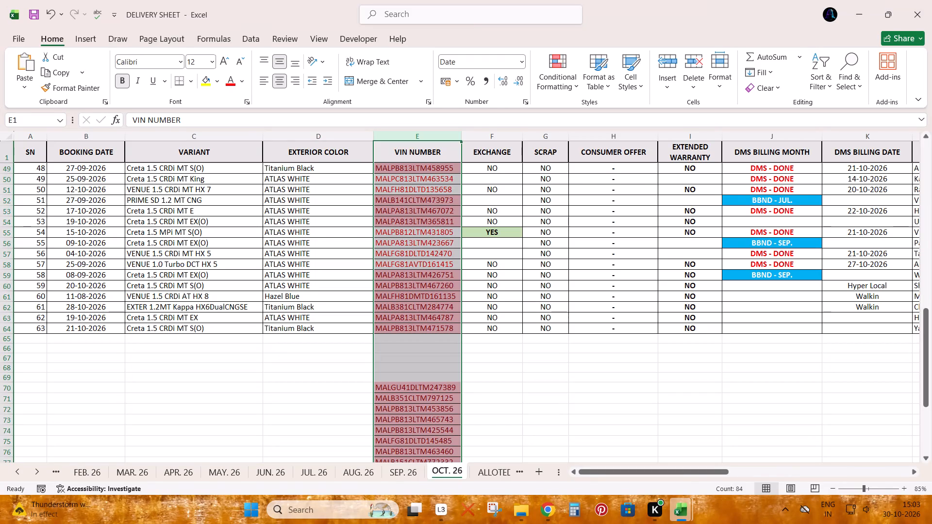
Filter the OCT. 26 sheet's VIN NUMBER column by the light red cell colour.
scroll(343, 314, down, 6)
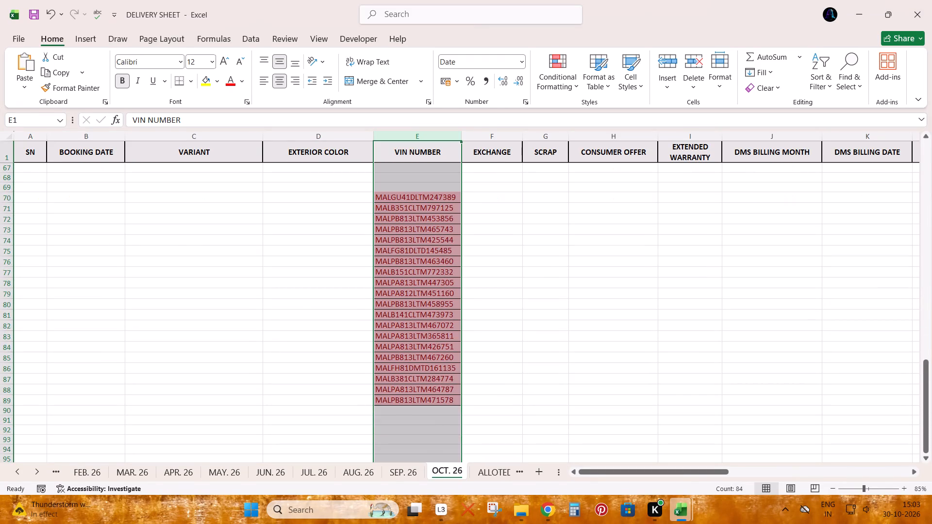
click(408, 148)
key(shift+space)
key(ctrl+shift+l)
key(alt+Down)
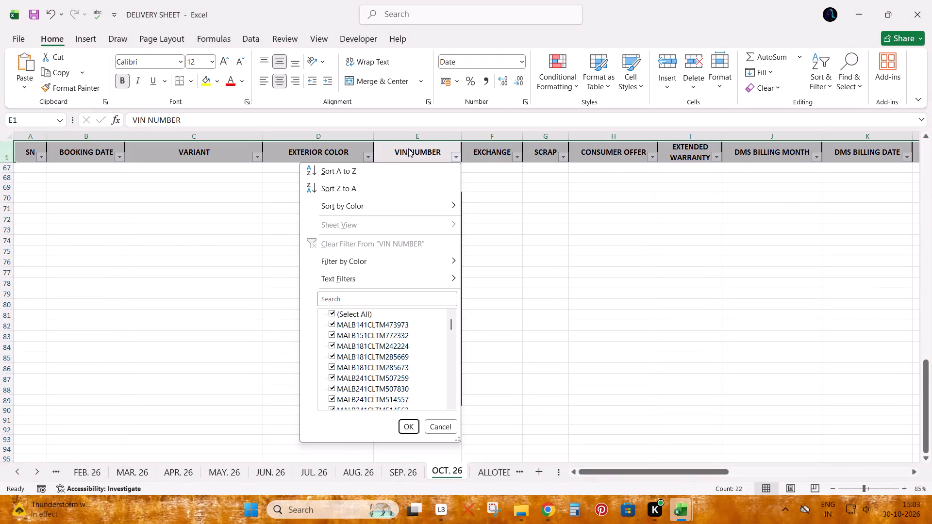
key(Down)
key(Down)
key(Down)
key(Down)
key(Down)
key(Right)
key(Down)
key(Right)
key(Down)
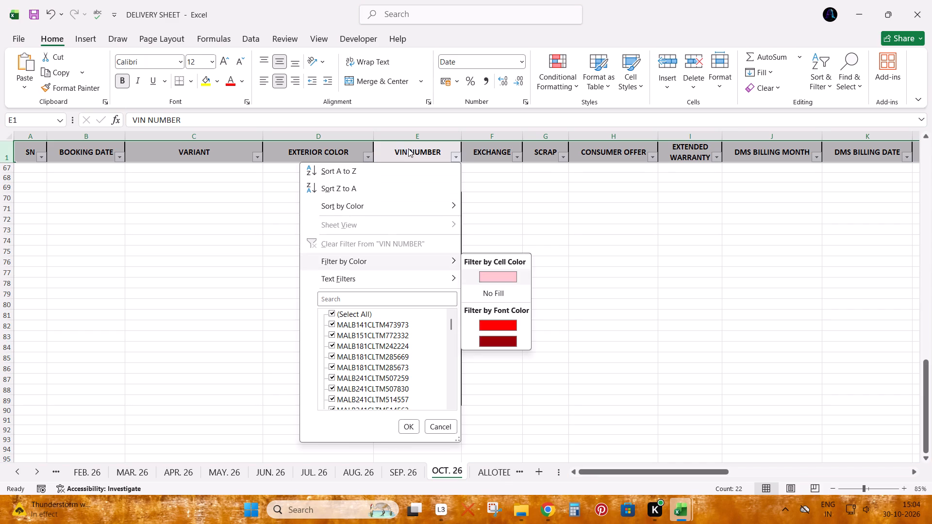
key(Up)
key(Return)
key(Down)
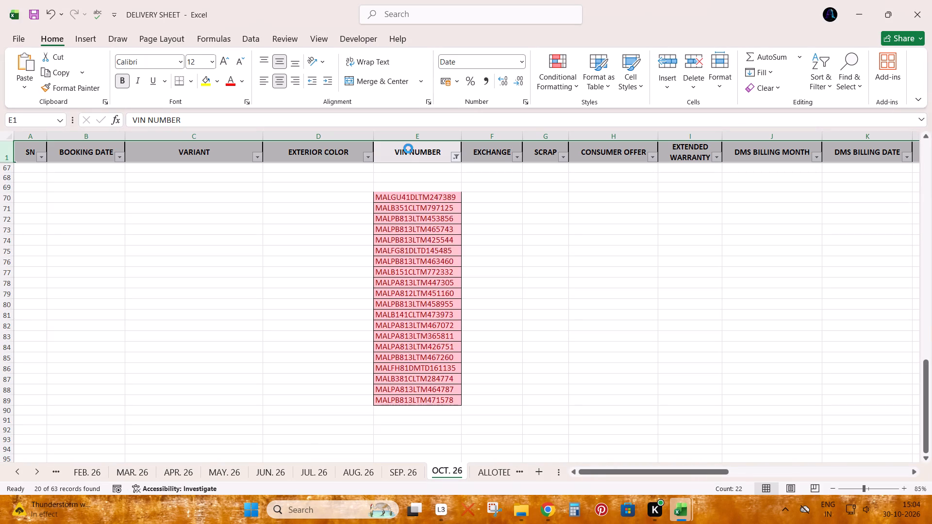
Switch to the RTO workbook and save it.
key(alt+Tab)
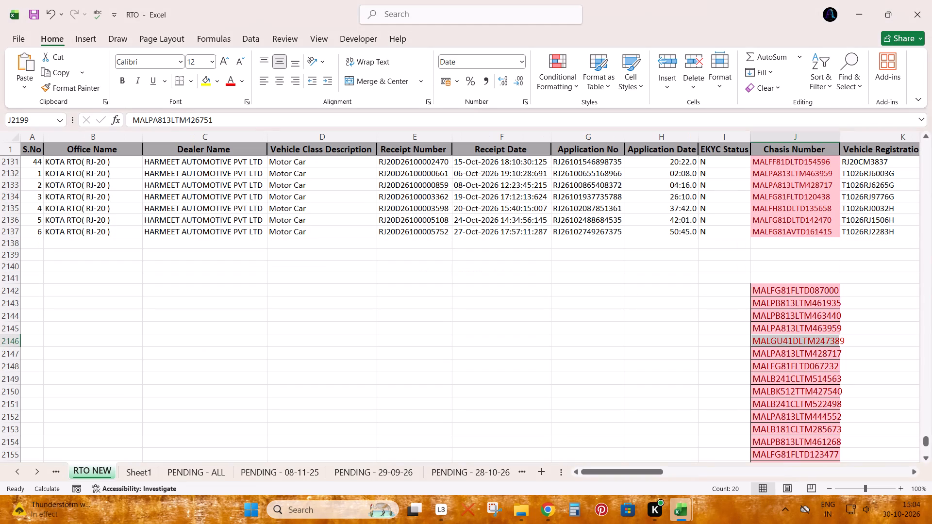
key(ctrl+s)
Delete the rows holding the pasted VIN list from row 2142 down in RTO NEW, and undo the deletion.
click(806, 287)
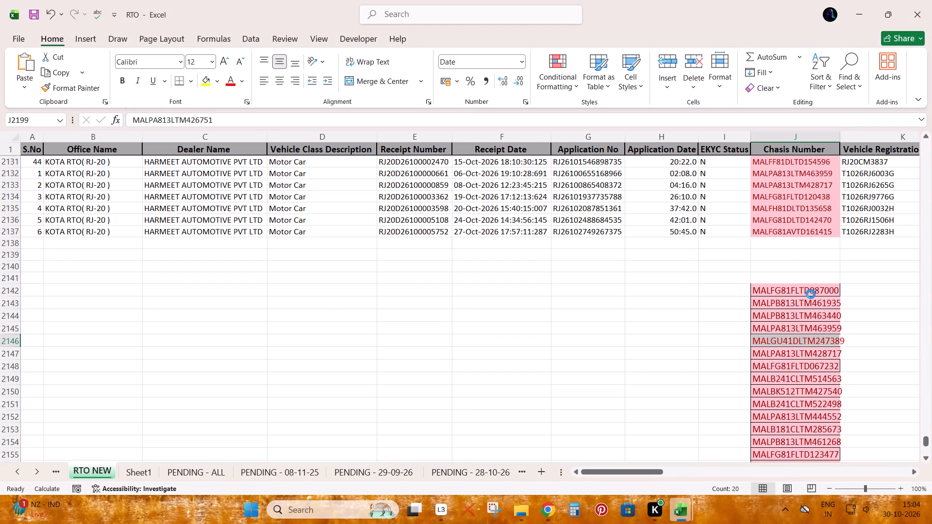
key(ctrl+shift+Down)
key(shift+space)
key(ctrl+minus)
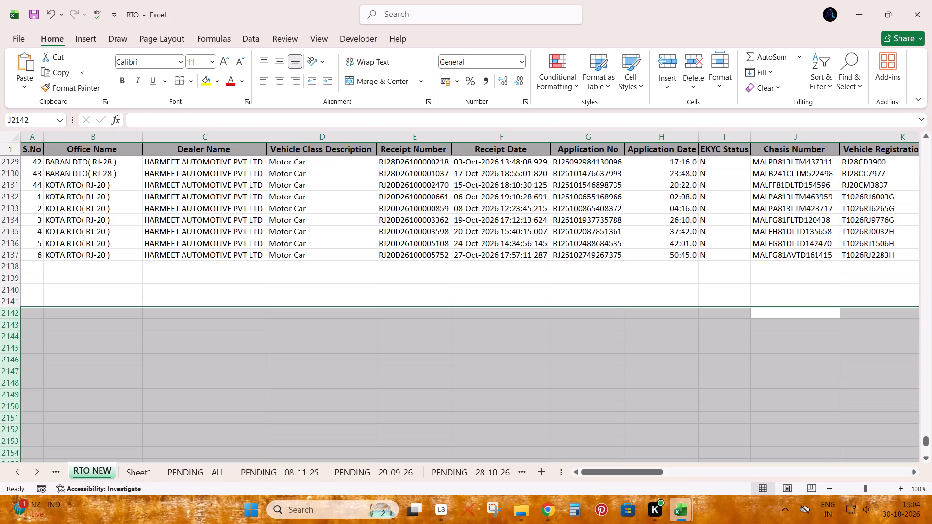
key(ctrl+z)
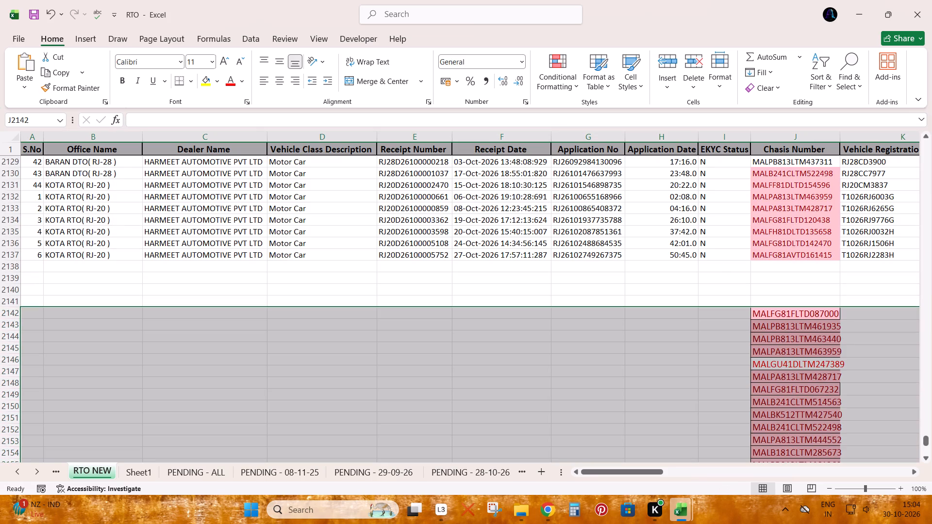
Filter RTO NEW's Chasis Number column by the light red cell colour and select the filtered chassis numbers from J2088 down.
click(796, 147)
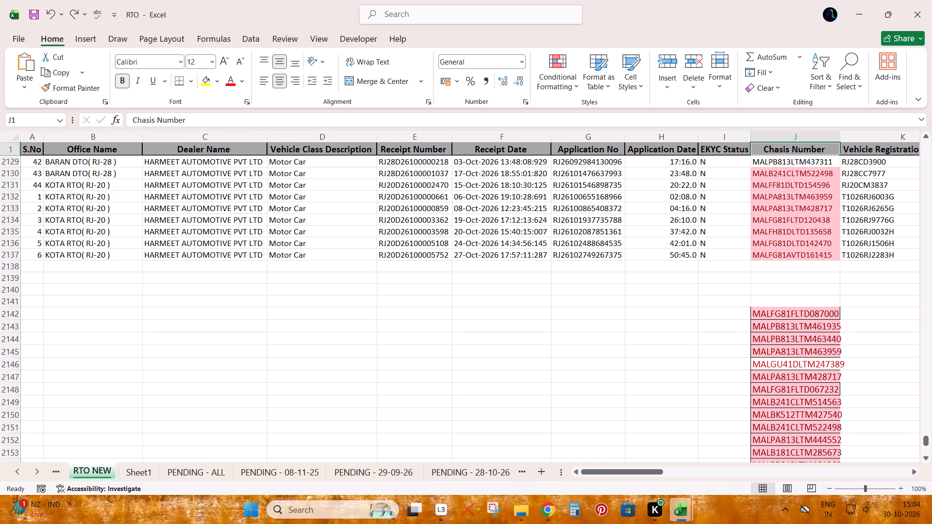
key(ctrl+shift+l)
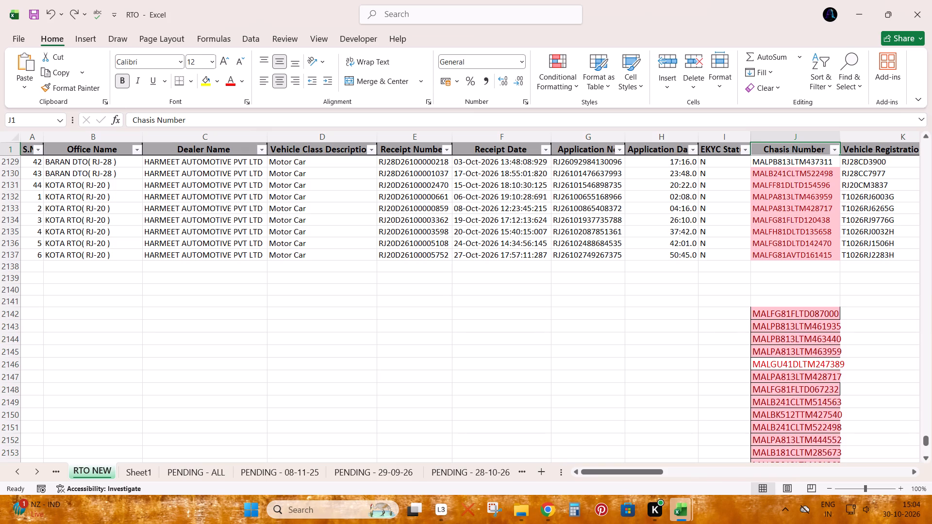
key(alt+Down)
key(Down)
key(Down)
key(Down)
key(Down)
key(Down)
key(Down)
key(Right)
key(Down)
key(Up)
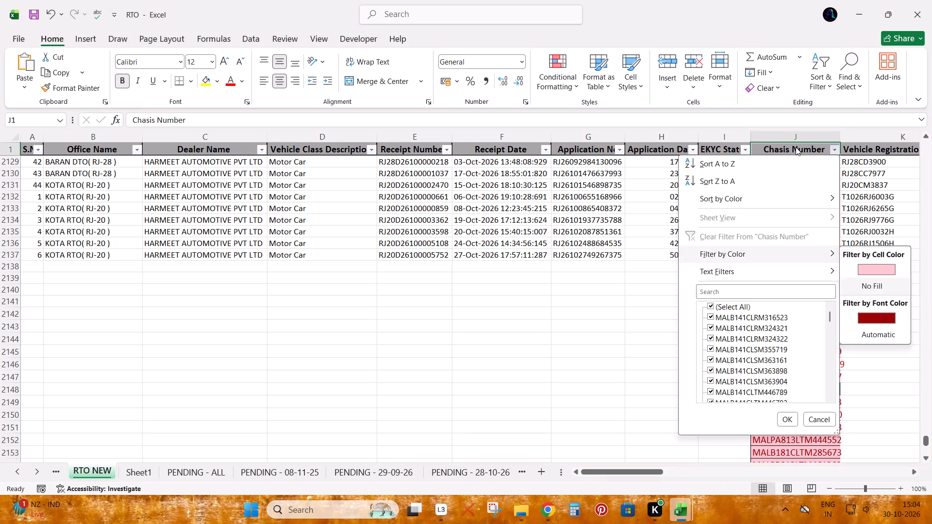
key(Return)
key(Down)
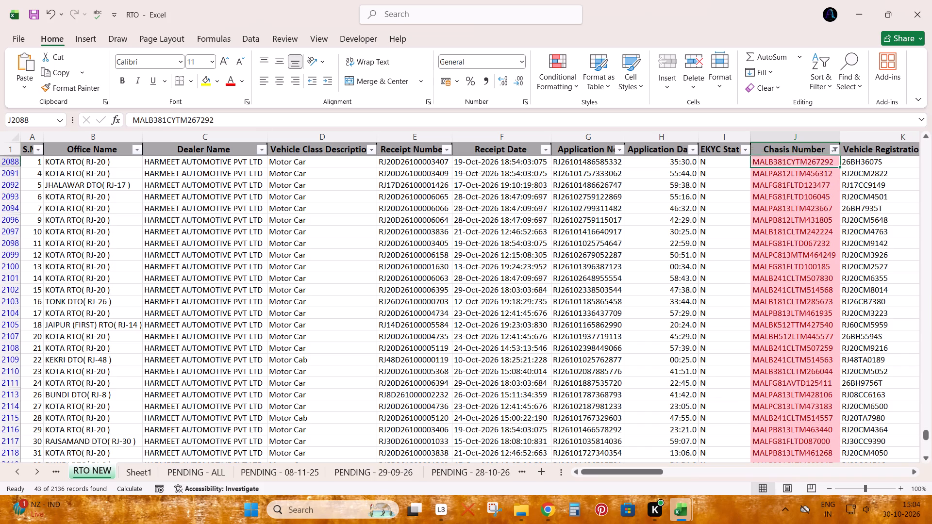
key(Up)
key(Down)
key(ctrl+shift+Down)
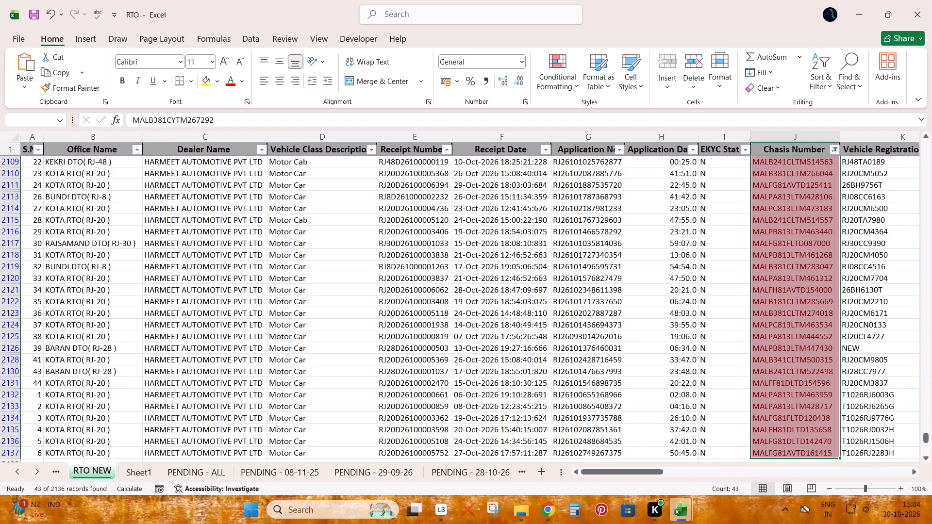
scroll(708, 435, down, 2)
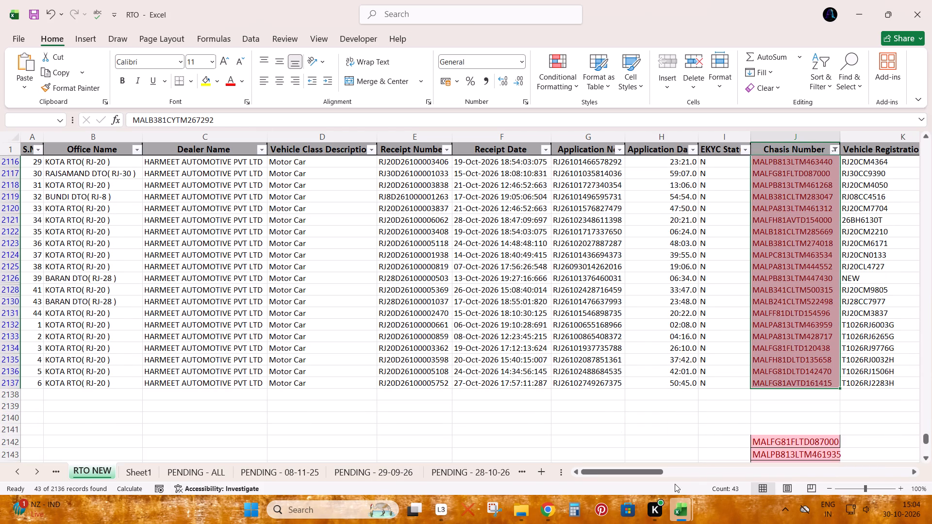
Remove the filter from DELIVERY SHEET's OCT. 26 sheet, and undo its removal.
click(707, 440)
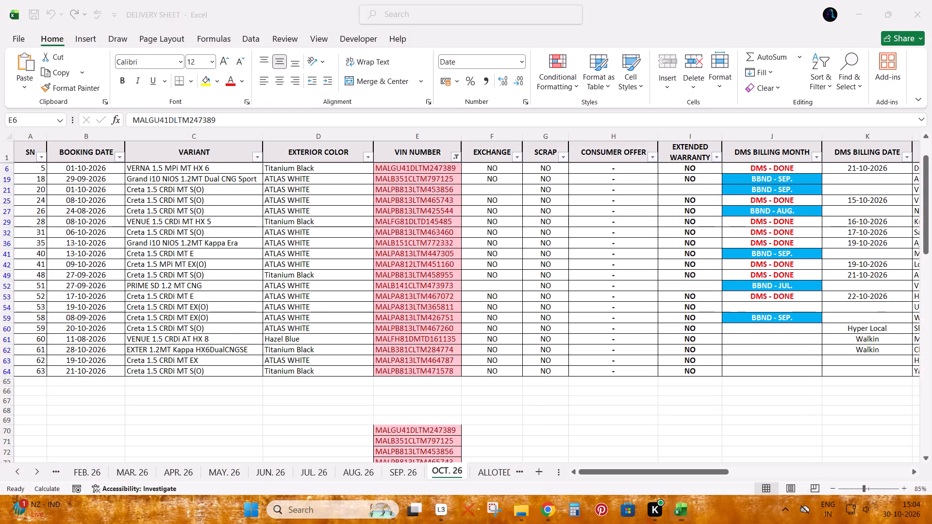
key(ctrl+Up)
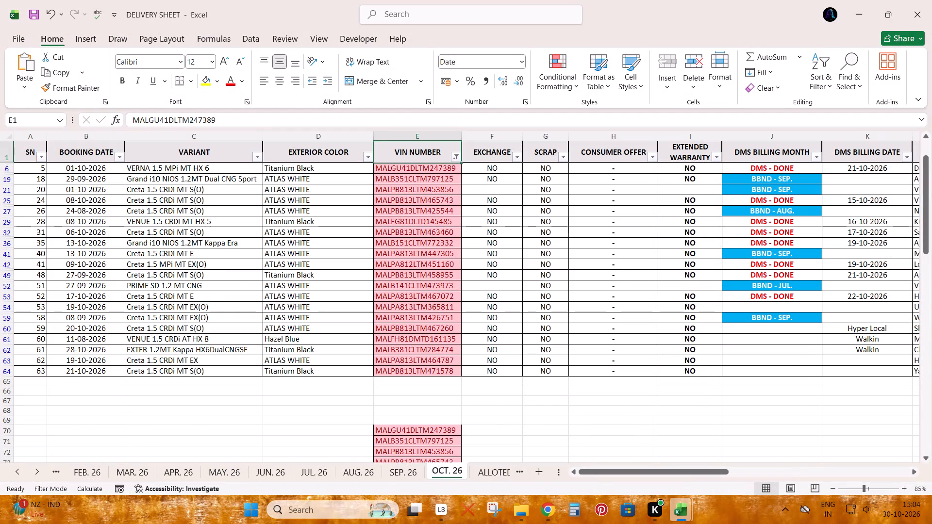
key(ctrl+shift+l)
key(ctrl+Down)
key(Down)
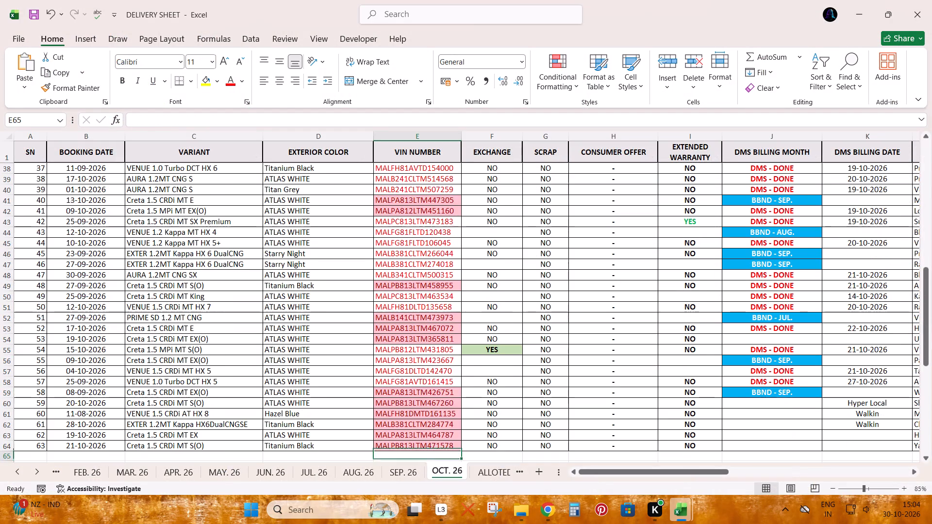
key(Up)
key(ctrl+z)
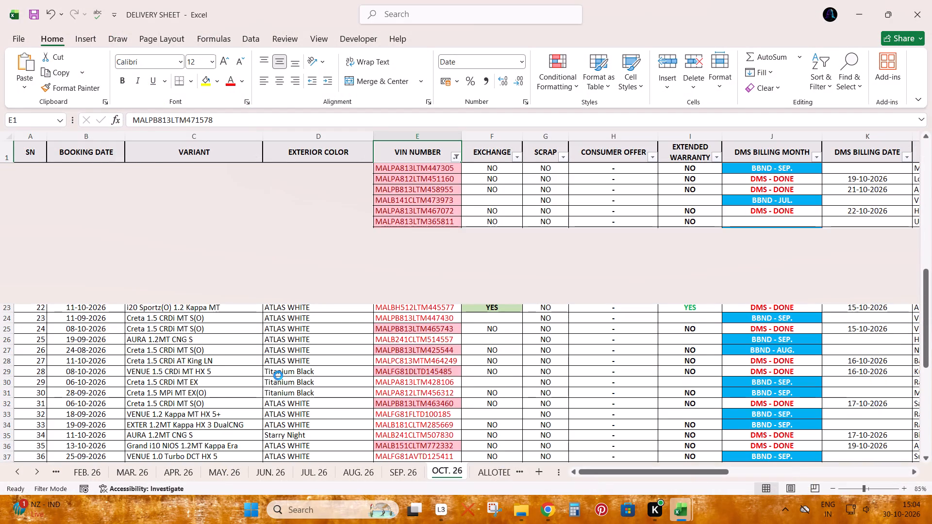
Return to RTO NEW and examine the registration numbers, owner names and transaction numbers of the filtered rows.
key(alt+Tab)
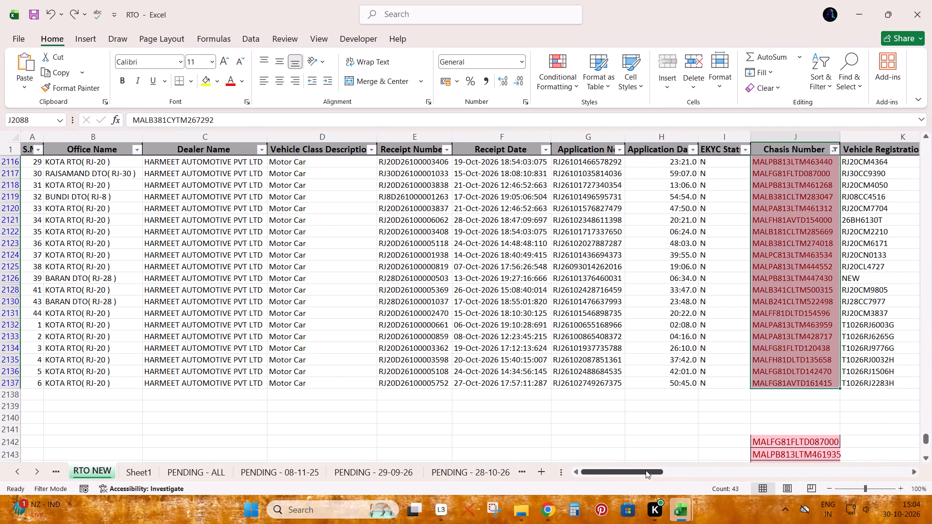
drag(646, 471, 699, 469)
scroll(472, 363, up, 11)
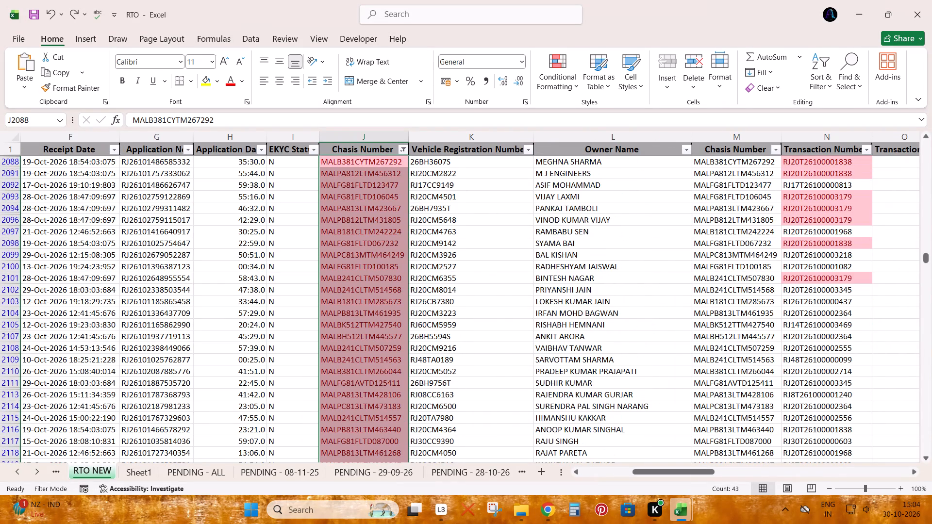
scroll(472, 362, up, 3)
scroll(472, 361, down, 11)
scroll(472, 361, up, 7)
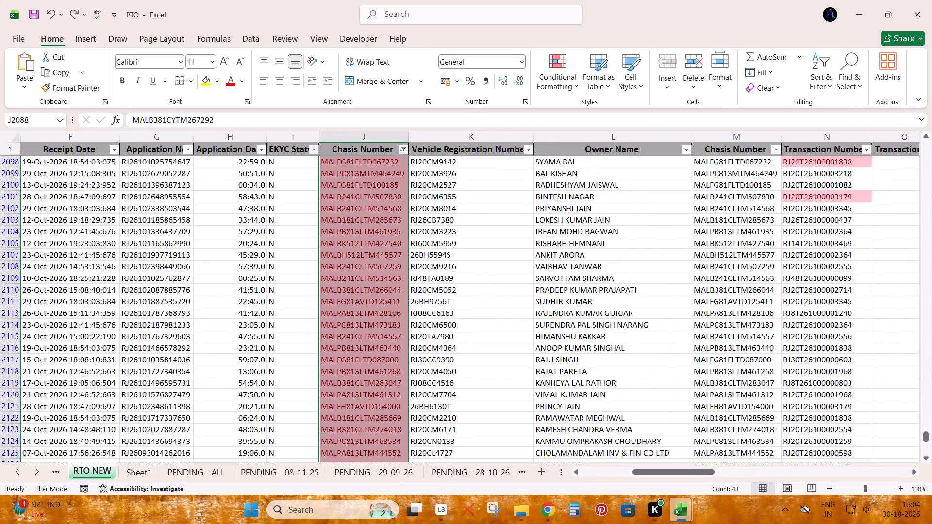
scroll(472, 361, up, 3)
scroll(472, 361, down, 1)
scroll(472, 361, up, 4)
scroll(472, 361, down, 2)
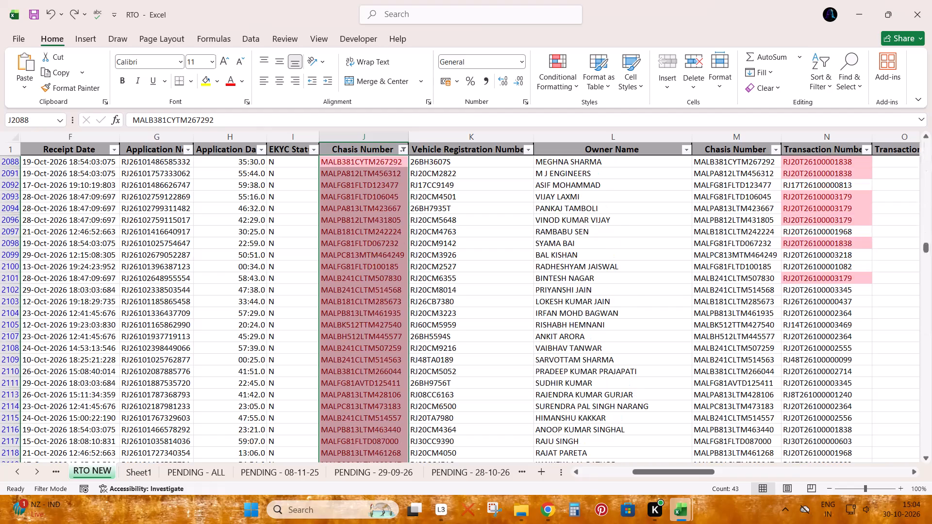
scroll(472, 361, down, 5)
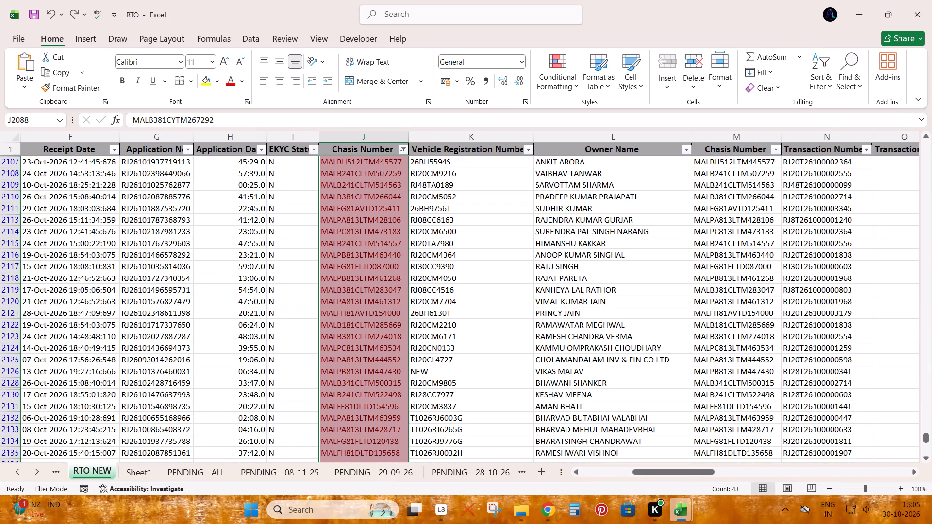
scroll(519, 366, up, 1)
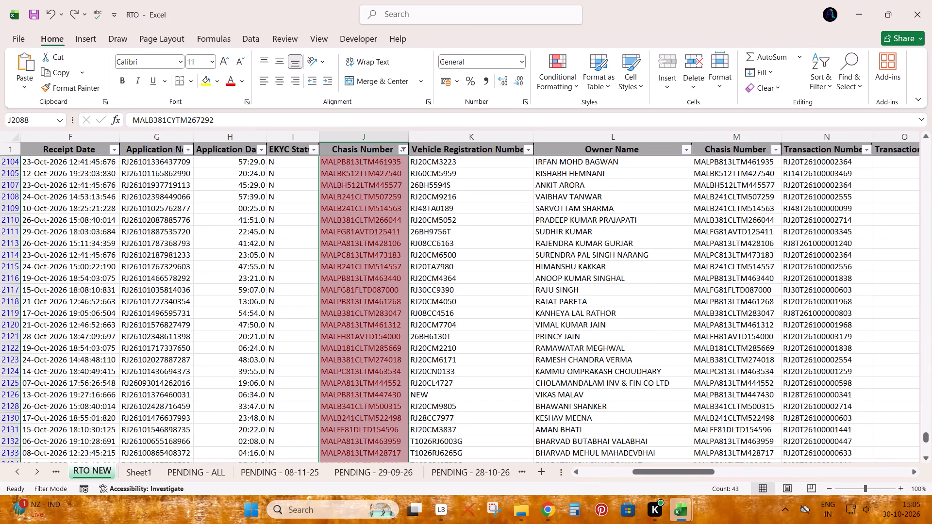
Search the filtered RTO NEW sheet for "regar".
click(493, 330)
key(ctrl+f)
text(regar)
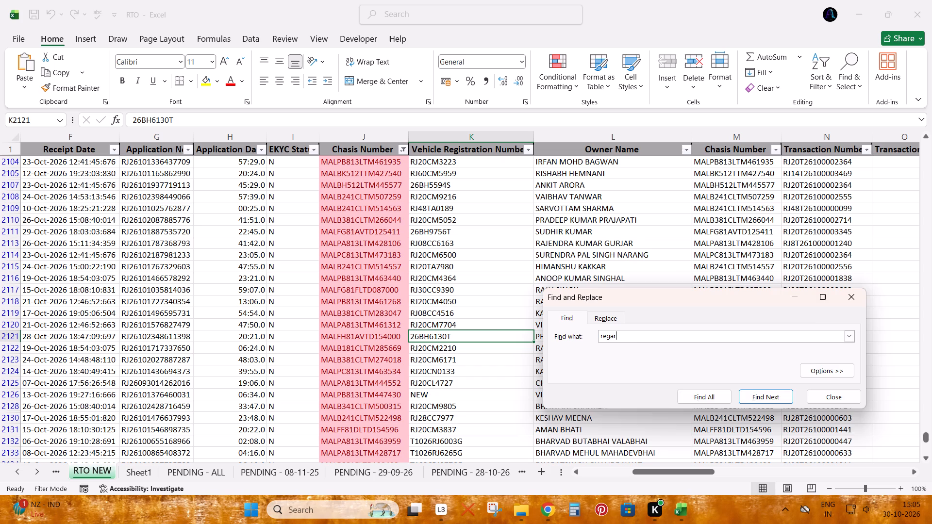
key(Return)
key(Return)
key(Return)
key(Return)
key(Return)
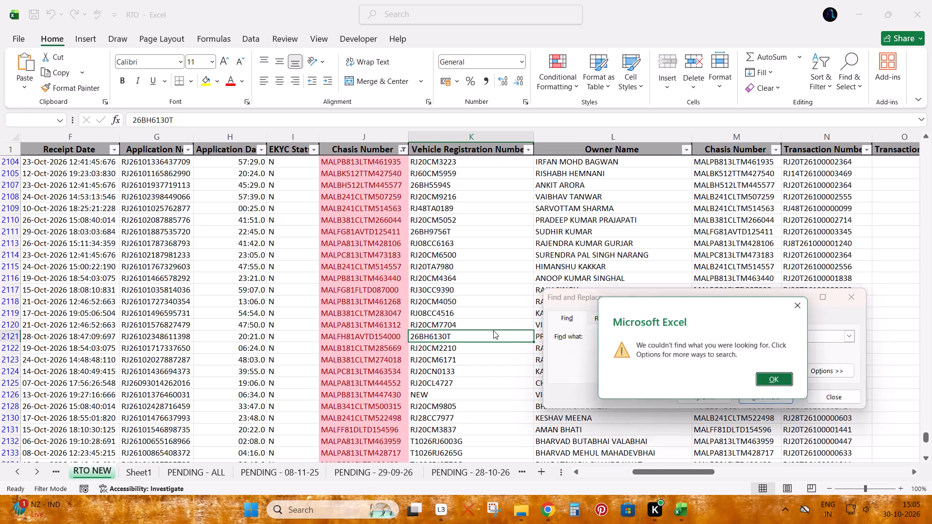
key(Return)
key(Escape)
key(Escape)
key(Escape)
key(Right)
key(Down)
key(Left)
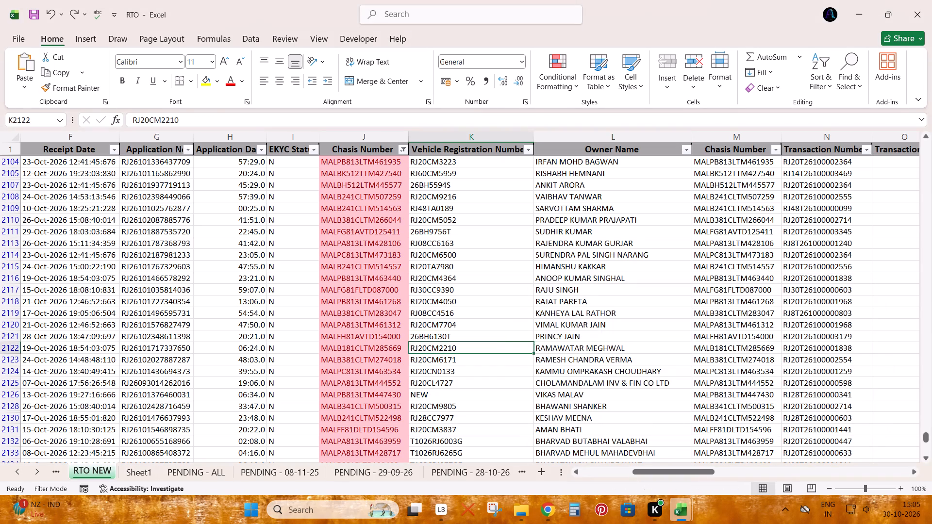
Review the Vehicle Registration Number entries across the filtered RTO NEW rows.
scroll(498, 326, up, 7)
scroll(497, 326, down, 1)
scroll(497, 326, up, 1)
scroll(497, 326, down, 1)
scroll(497, 326, up, 1)
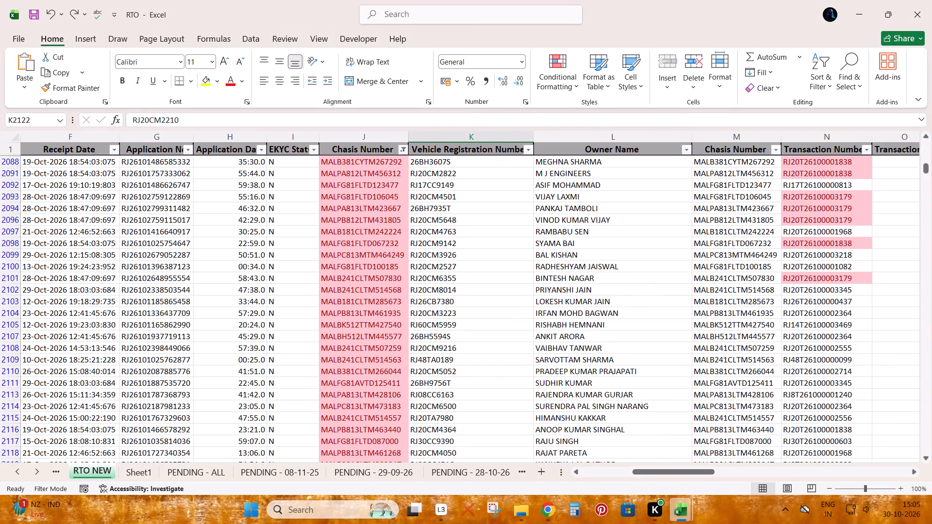
scroll(497, 326, down, 9)
key(alt+Tab)
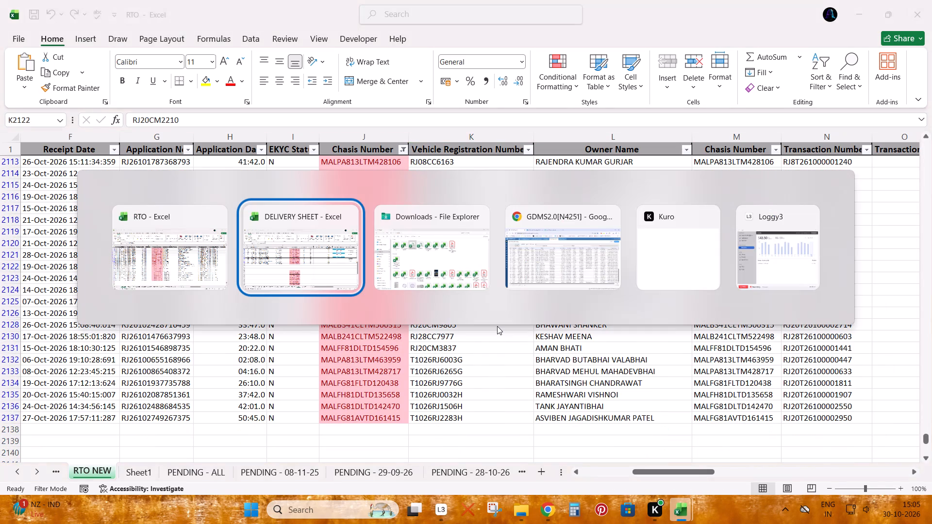
key(alt+Tab)
key(Return)
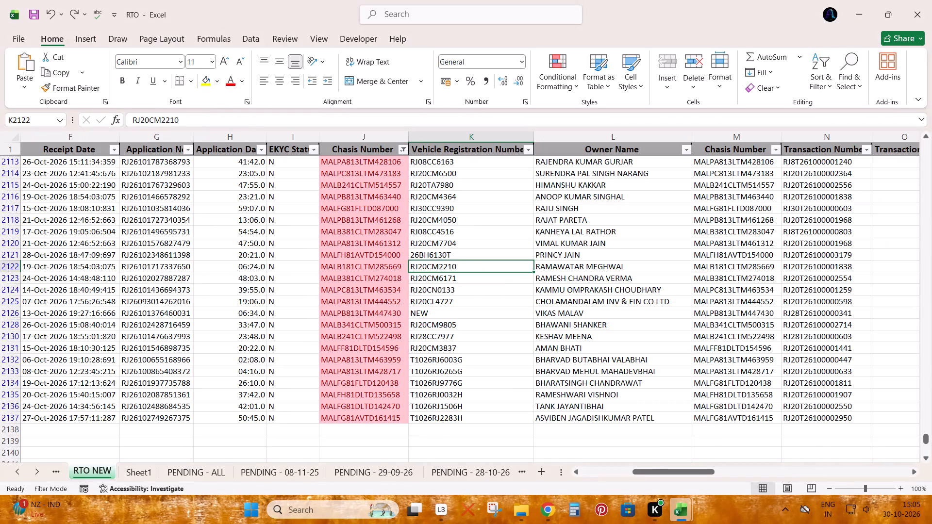
Copy the registration entry NEW in K2126 and search RTO NEW for it.
click(459, 311)
key(ctrl+c)
key(ctrl+f)
key(ctrl+v)
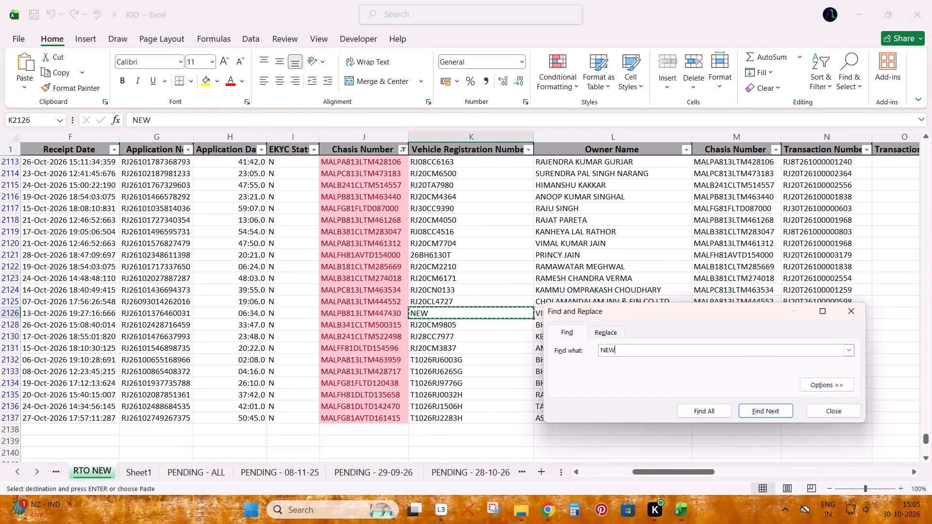
key(Return)
key(Return)
key(Escape)
key(Escape)
Search the Vehicle Registration Number column of the filtered RTO NEW sheet for NEW.
key(alt+Tab)
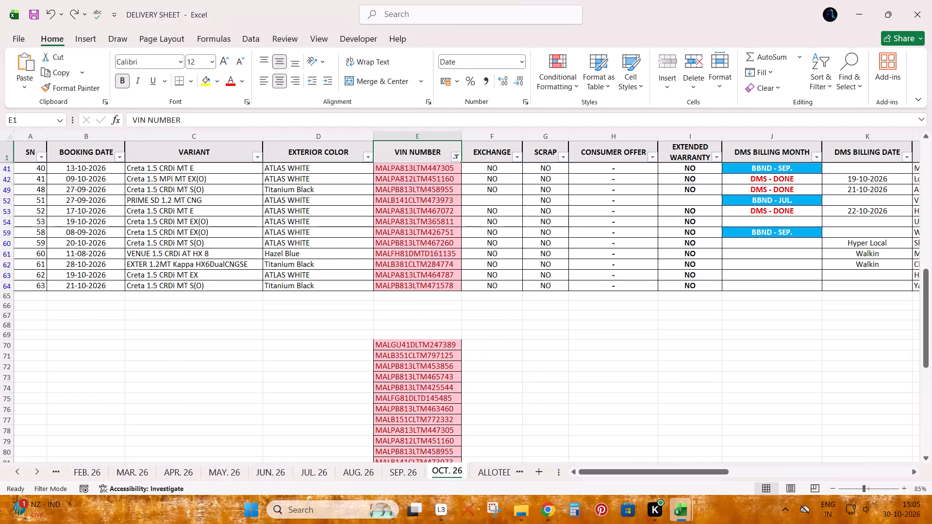
key(alt+Tab)
key(ctrl+Left)
key(ctrl+Left)
key(ctrl+Right)
key(ctrl+Right)
key(Left)
key(Left)
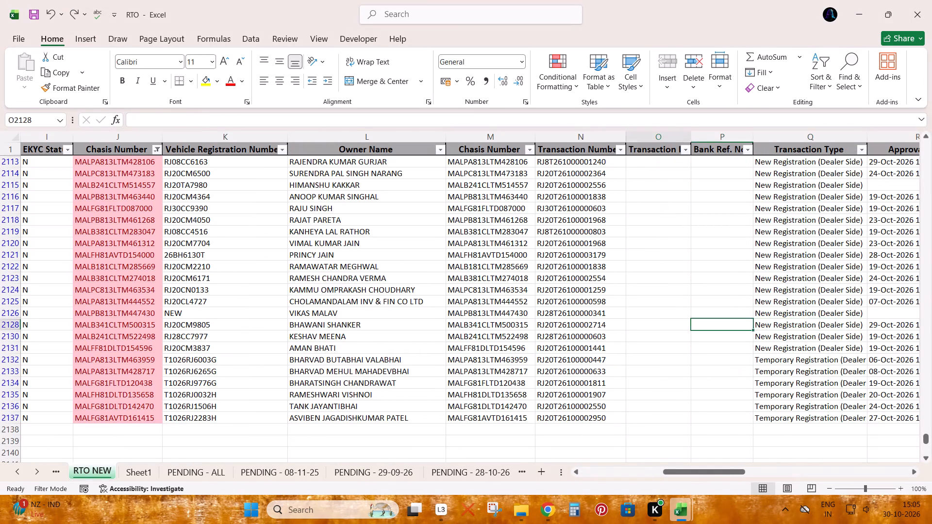
key(Left)
key(Left)
key(Left)
key(Left)
key(Left)
key(Right)
key(ctrl+space)
key(ctrl+f)
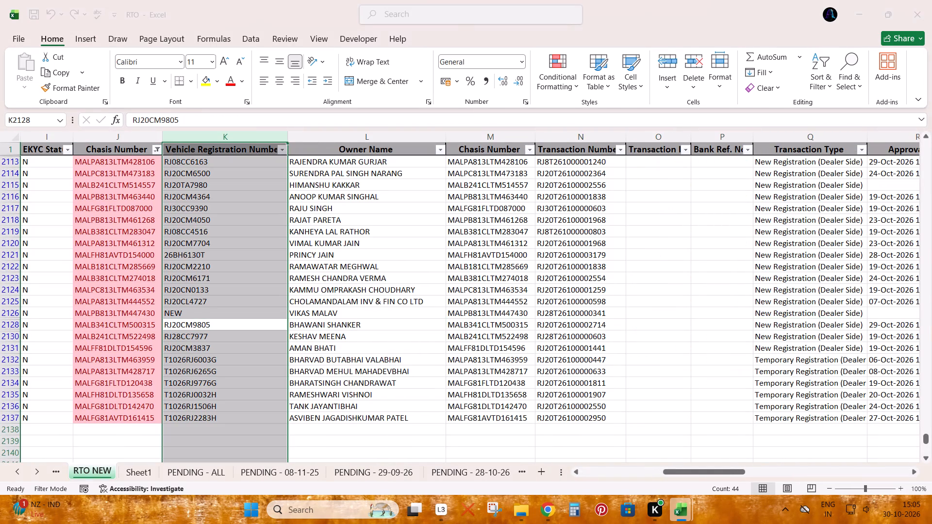
key(ctrl+v)
key(Return)
key(Return)
key(Return)
key(Return)
key(Return)
key(Return)
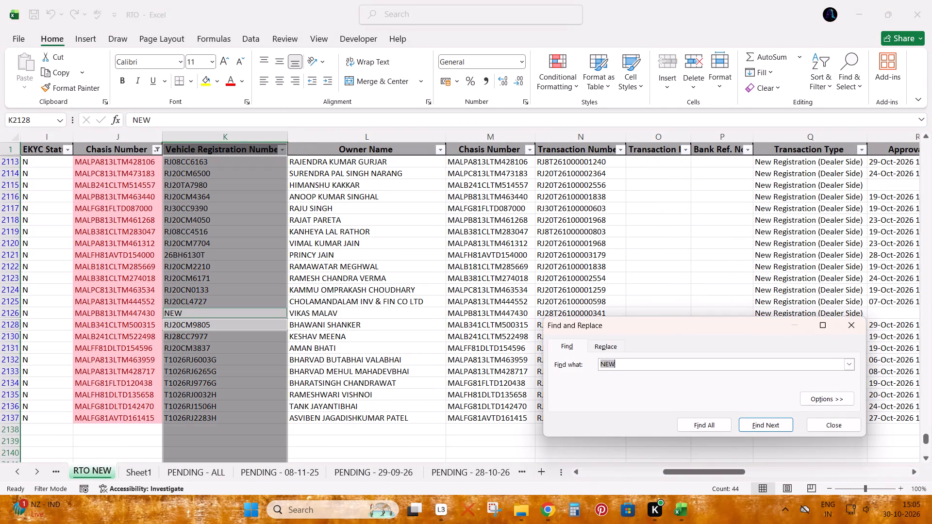
key(Return)
key(Return)
key(Escape)
key(Escape)
key(Escape)
key(Right)
key(Left)
key(Right)
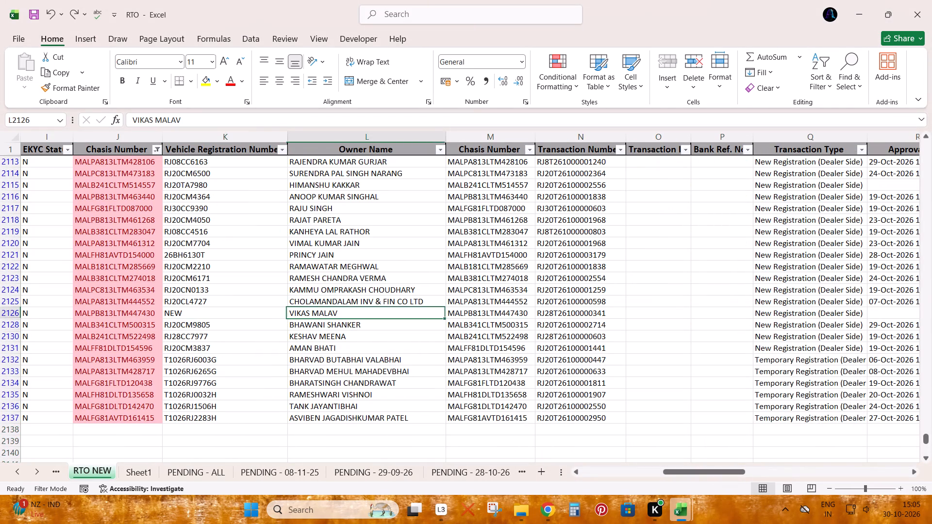
Select the filtered registration numbers from K2088 through K2131 to count them, leaving out the temporary T1026RJ registrations.
click(182, 310)
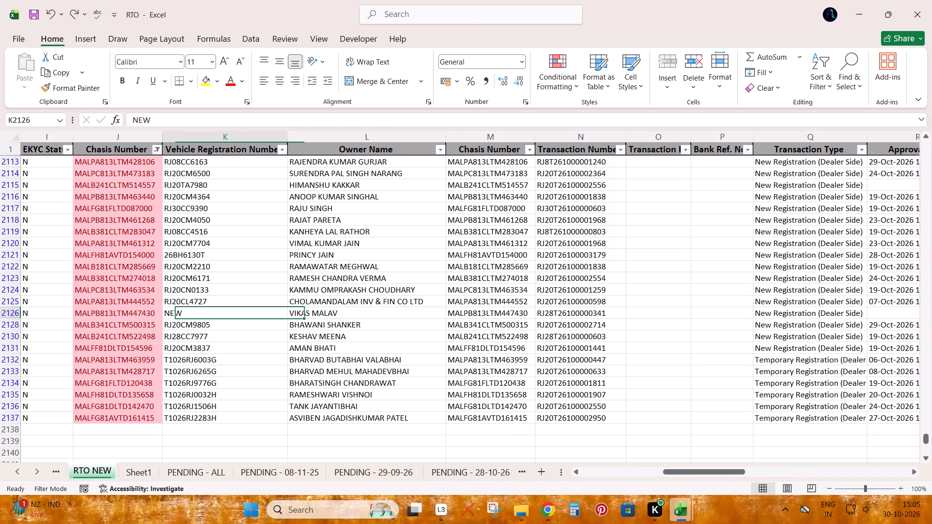
key(ctrl+Up)
key(Down)
key(ctrl+shift+Down)
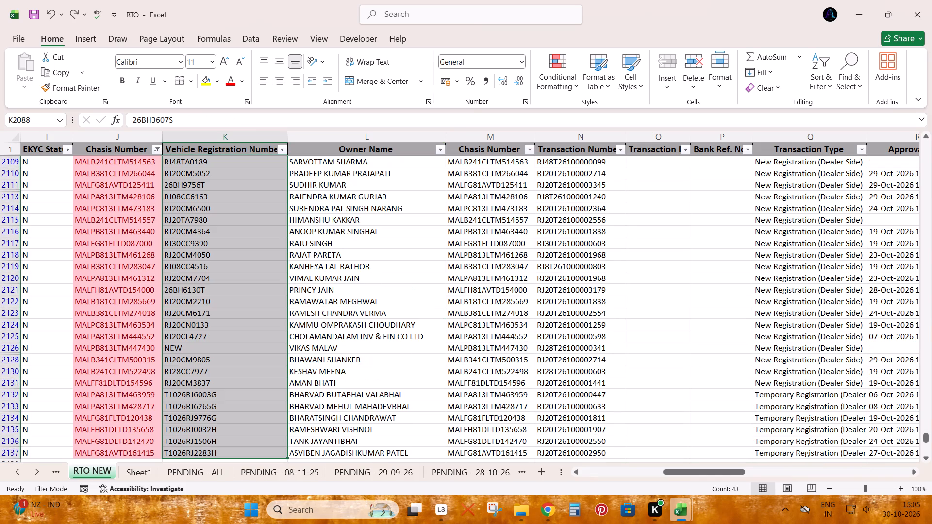
key(shift+Up)
key(shift+Up)
key(shift+Up)
key(shift+Up)
key(shift+Up)
key(shift+Up)
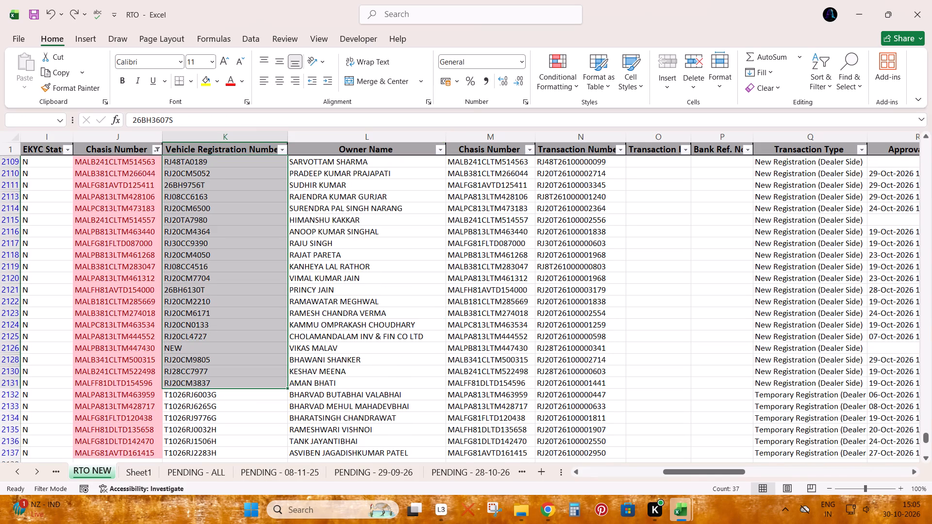
Switch to DELIVERY SHEET and select the filtered VIN numbers on OCT. 26 to count them.
key(Left)
key(ctrl+Down)
key(Down)
key(Down)
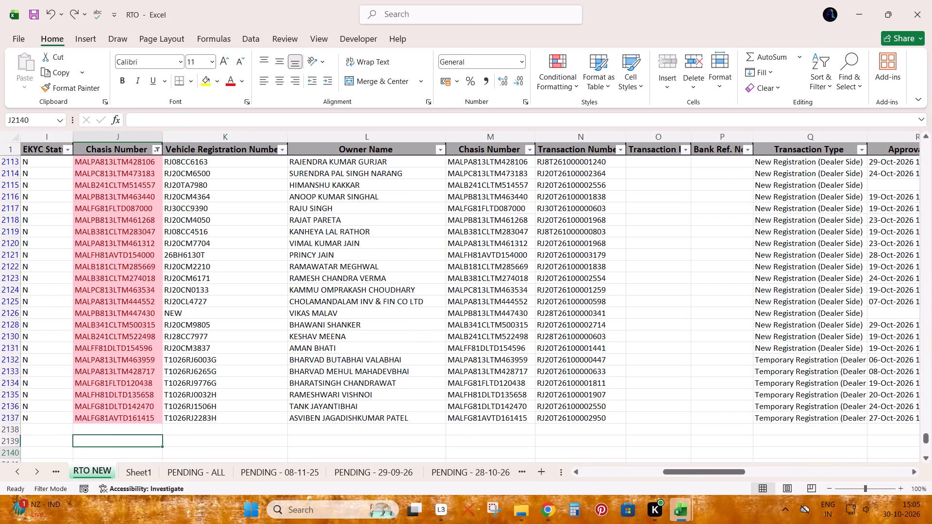
key(Down)
key(Down)
key(alt+Tab)
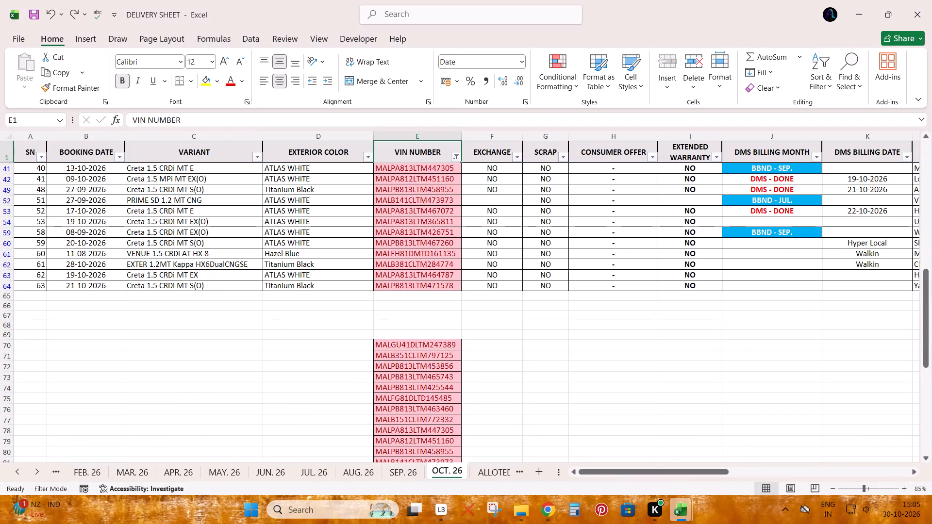
key(Up)
key(Down)
key(ctrl+shift+Down)
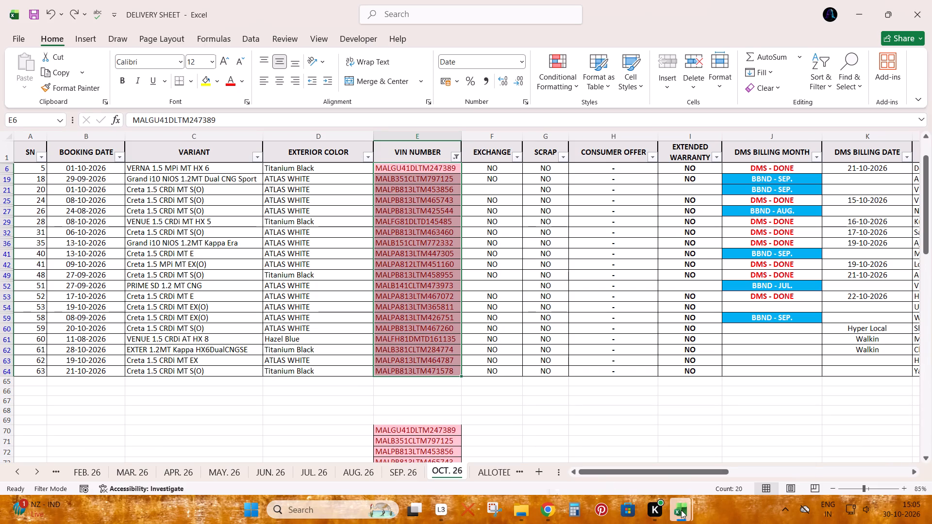
Open Calculator, compute 98-62, and return to DELIVERY SHEET.
click(579, 510)
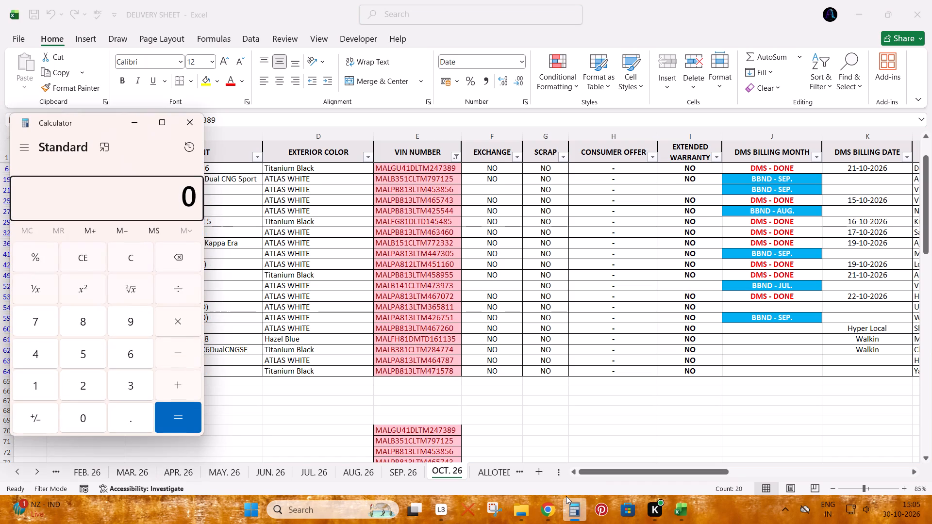
text(98-62)
key(Return)
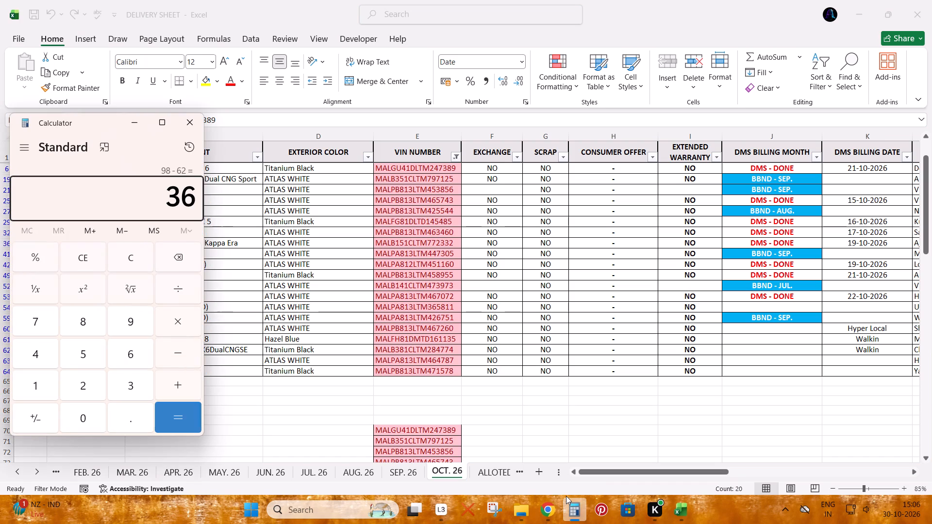
click(199, 123)
click(436, 265)
Review the filtered VIN numbers on OCT. 26 and the separate VIN list beneath the table.
key(alt+Tab)
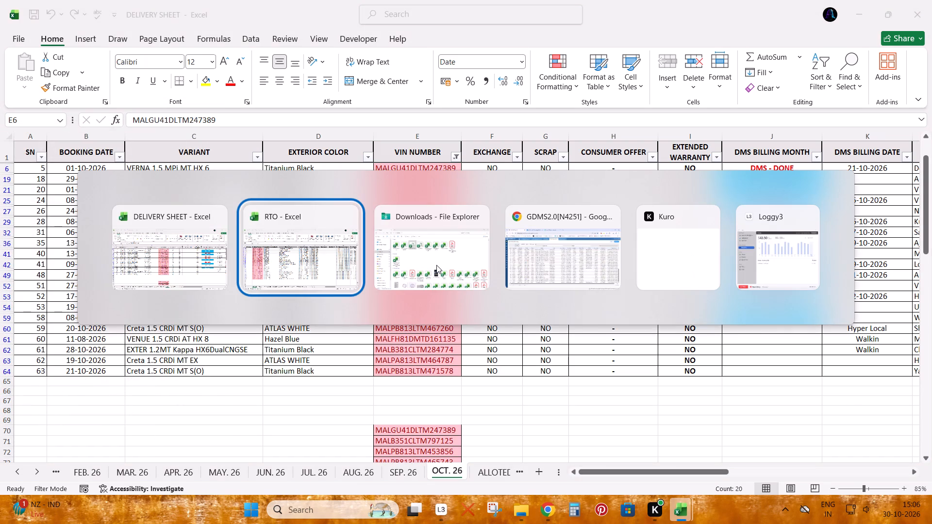
key(Right)
key(Down)
key(Left)
key(Up)
key(alt+Tab)
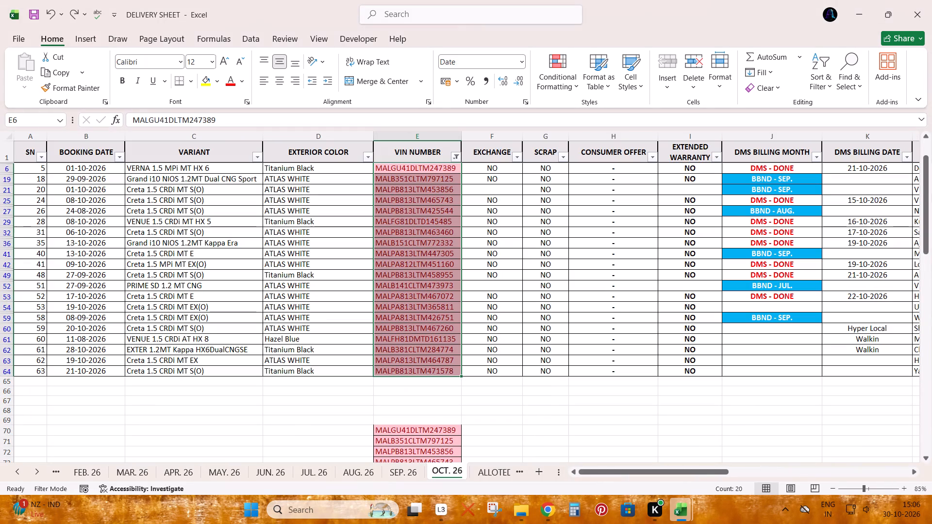
key(Down)
key(ctrl+Down)
key(ctrl+Down)
key(ctrl+Down)
key(ctrl+Up)
key(ctrl+Up)
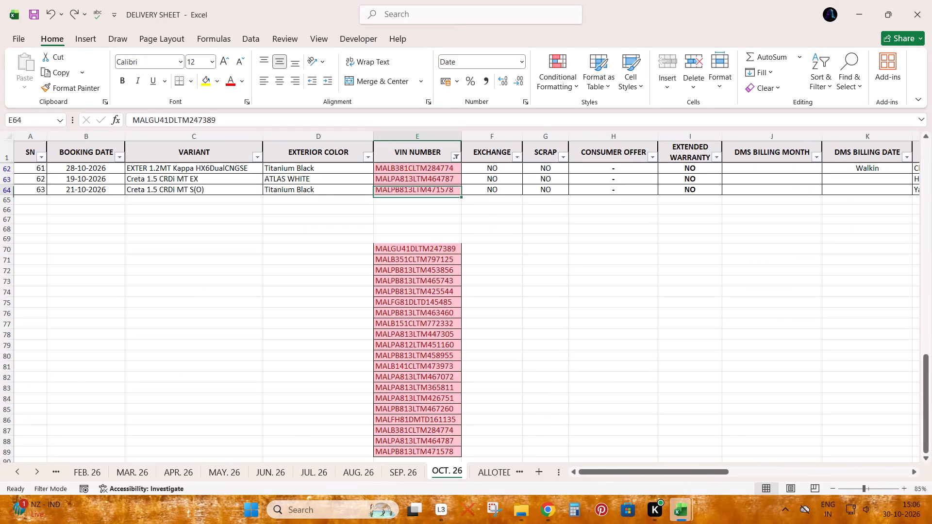
key(ctrl+Up)
key(ctrl+Down)
key(ctrl+Up)
key(ctrl+Down)
key(ctrl+Up)
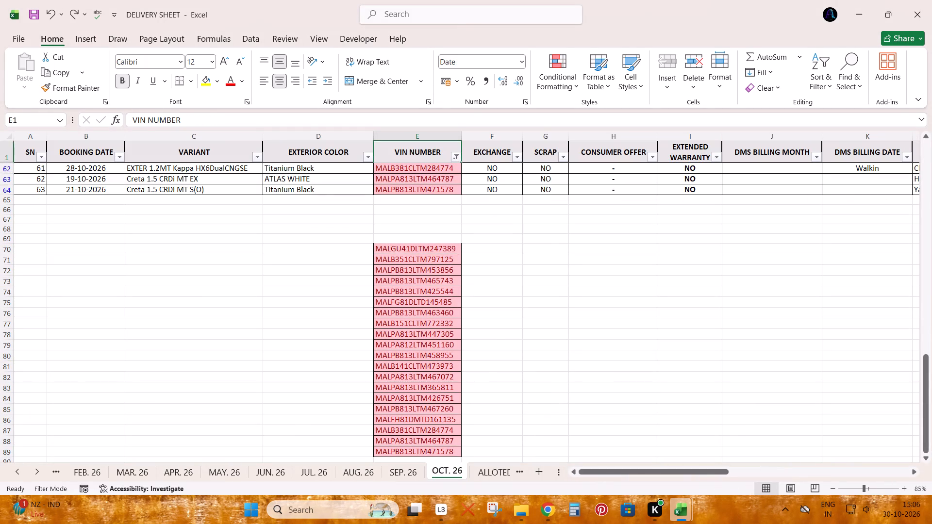
key(ctrl+Down)
key(ctrl+Up)
key(Down)
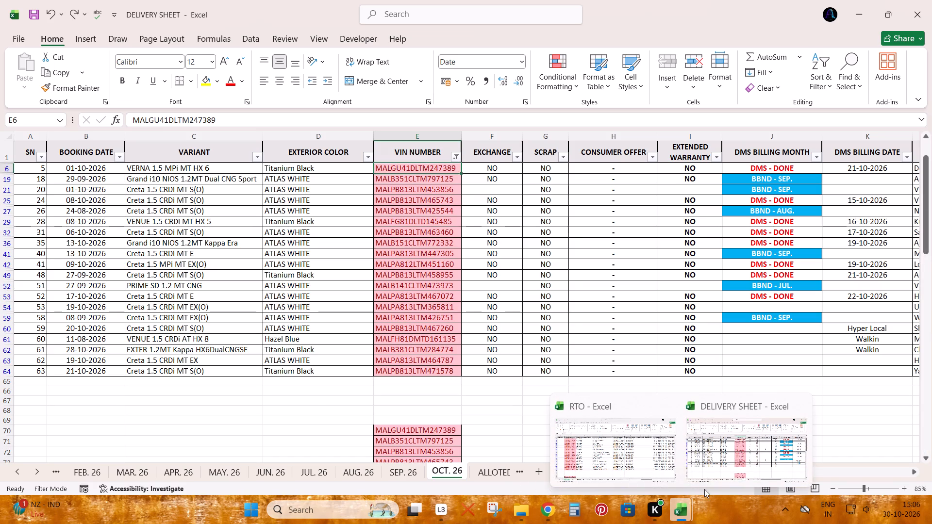
Copy the filtered VIN numbers from OCT. 26 in DELIVERY SHEET into PENDING - 28-10-26 of the RTO workbook, starting at F33.
click(617, 457)
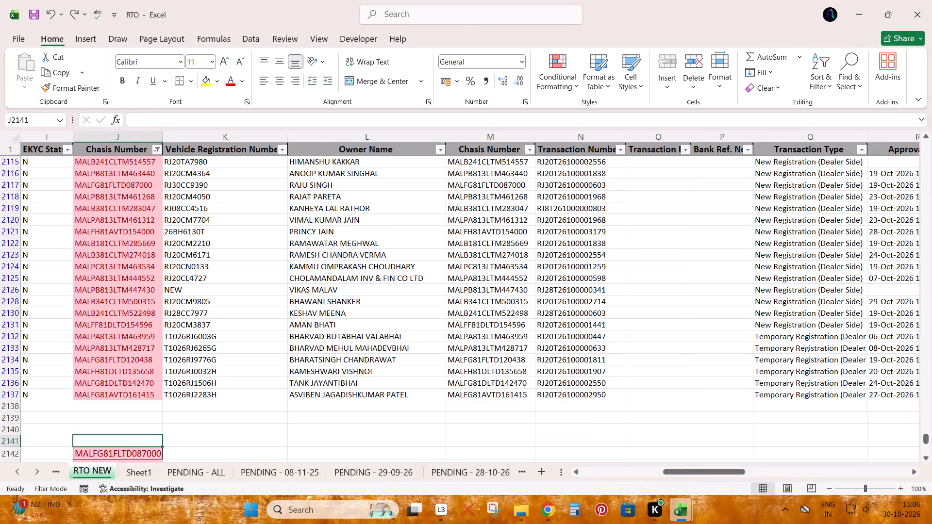
scroll(383, 449, down, 2)
scroll(235, 412, up, 4)
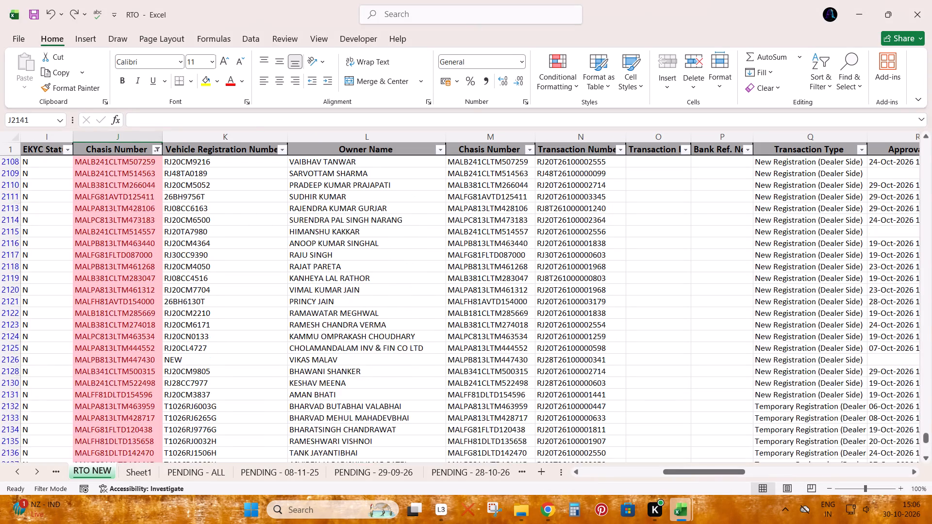
scroll(235, 412, down, 4)
click(483, 472)
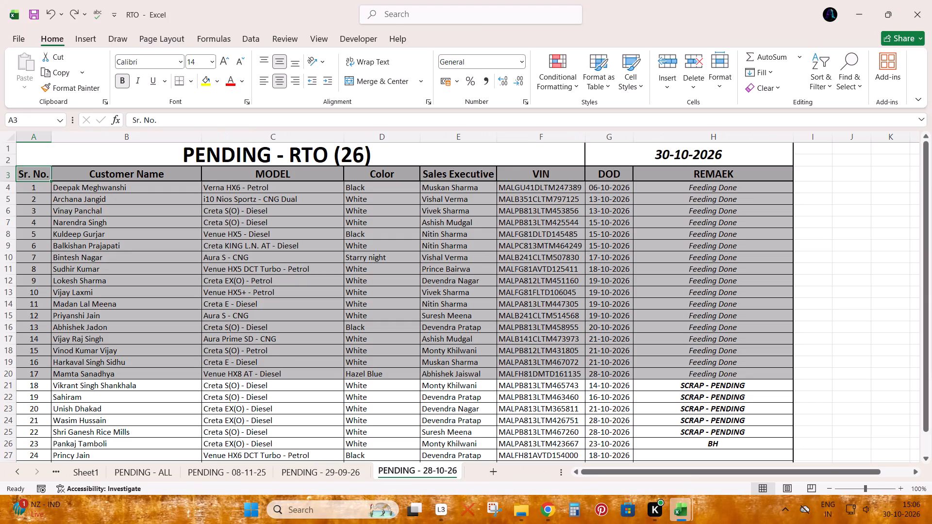
scroll(437, 393, down, 3)
click(534, 414)
key(alt+Tab)
click(433, 333)
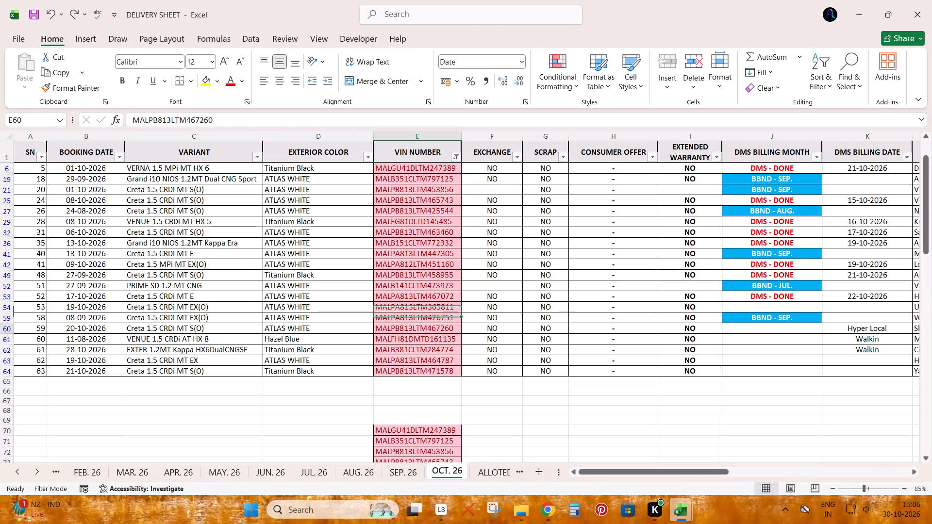
key(ctrl+Up)
key(Down)
key(ctrl+shift+Down)
key(ctrl+c)
key(alt+Tab)
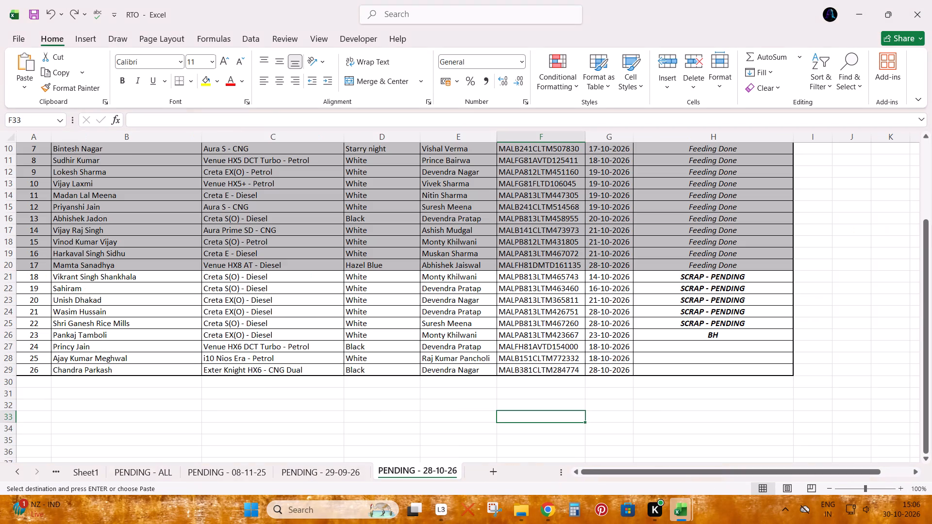
key(ctrl+v)
Highlight duplicate values in the VIN column F of PENDING - 28-10-26 with Light Red Fill with Dark Red Text.
key(ctrl+space)
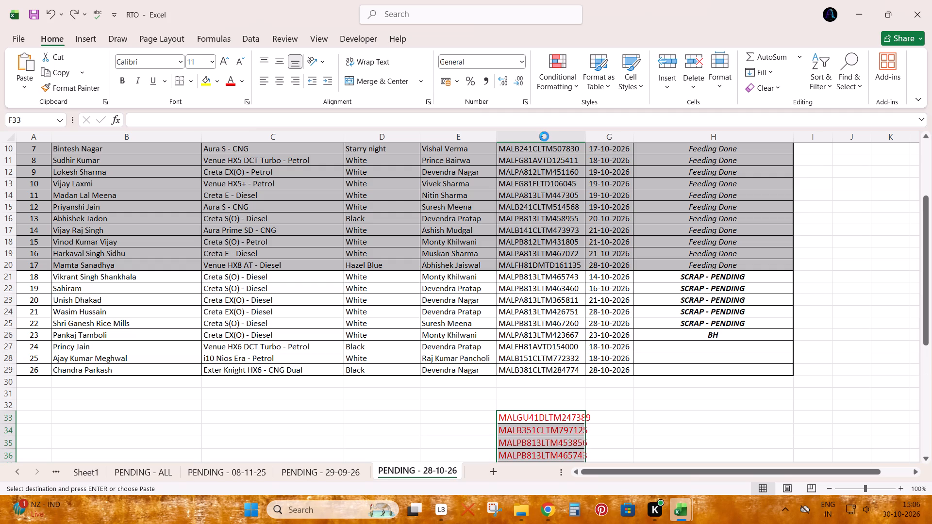
click(544, 136)
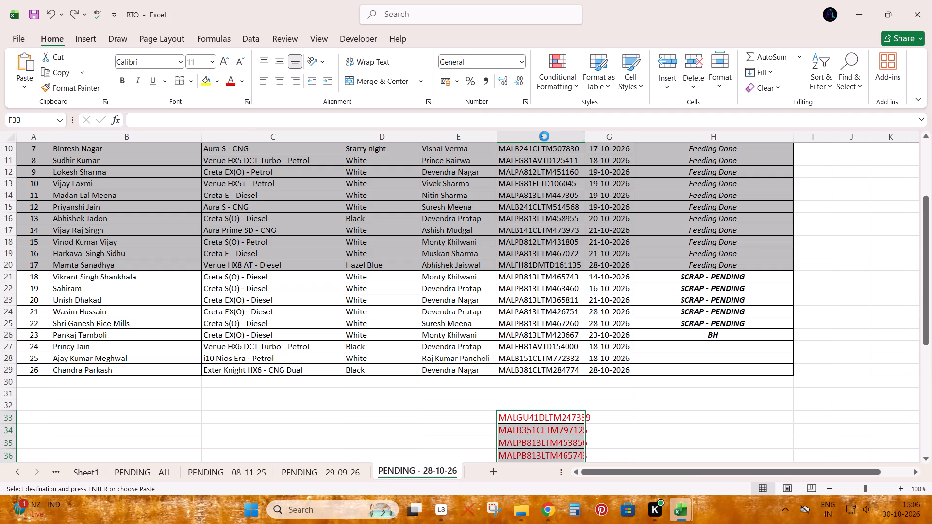
click(544, 136)
click(556, 86)
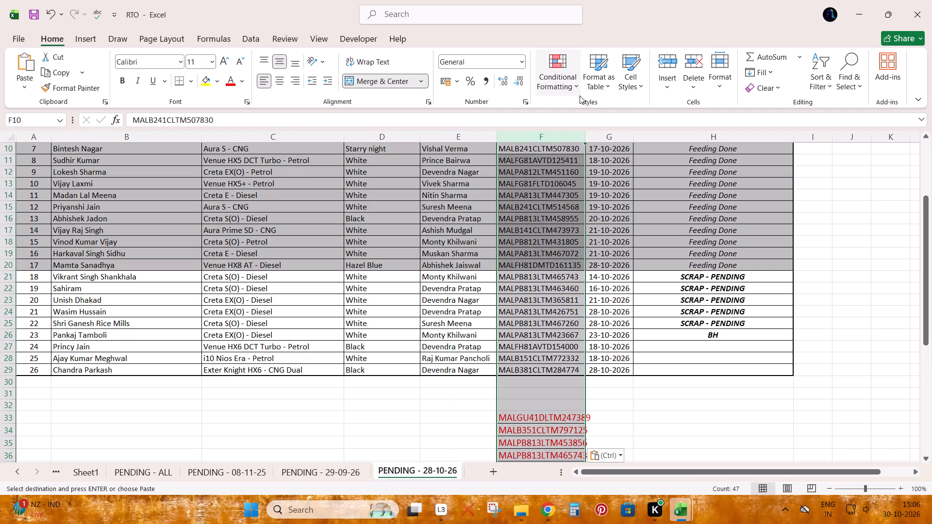
click(624, 102)
click(698, 251)
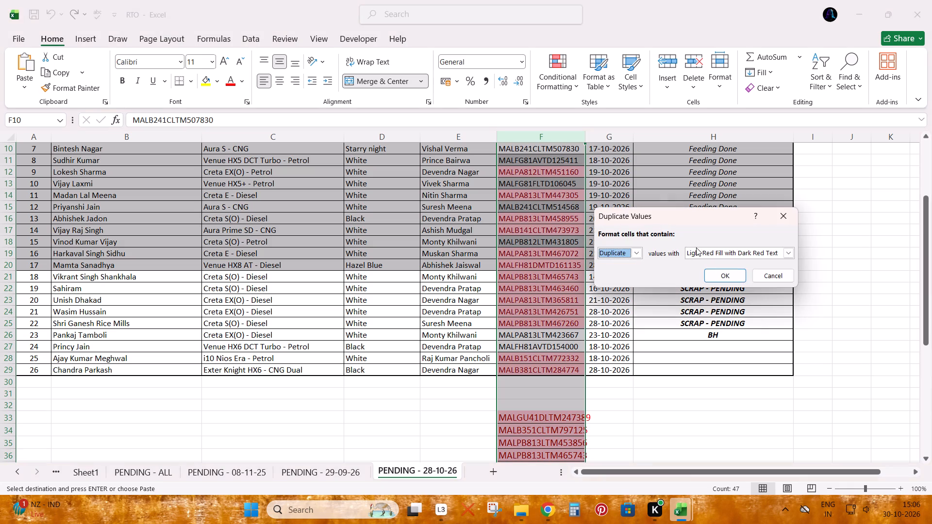
key(Return)
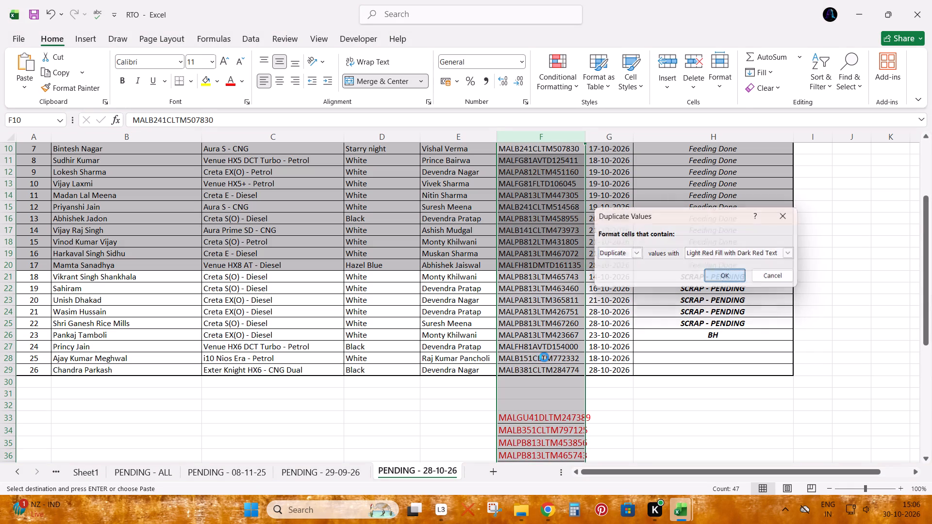
Examine which VINs in the pending table and the pasted list below it are highlighted as duplicates and which are not.
scroll(521, 389, up, 3)
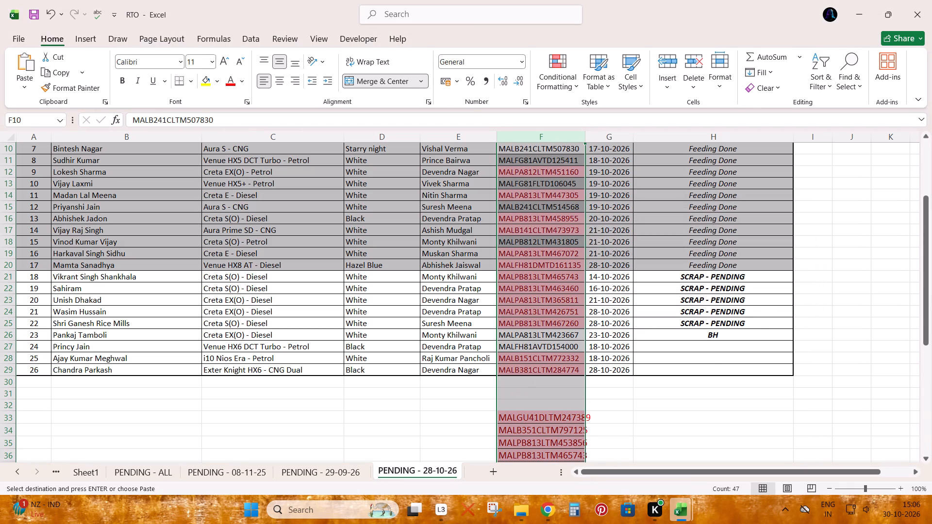
scroll(521, 389, up, 7)
scroll(521, 388, down, 5)
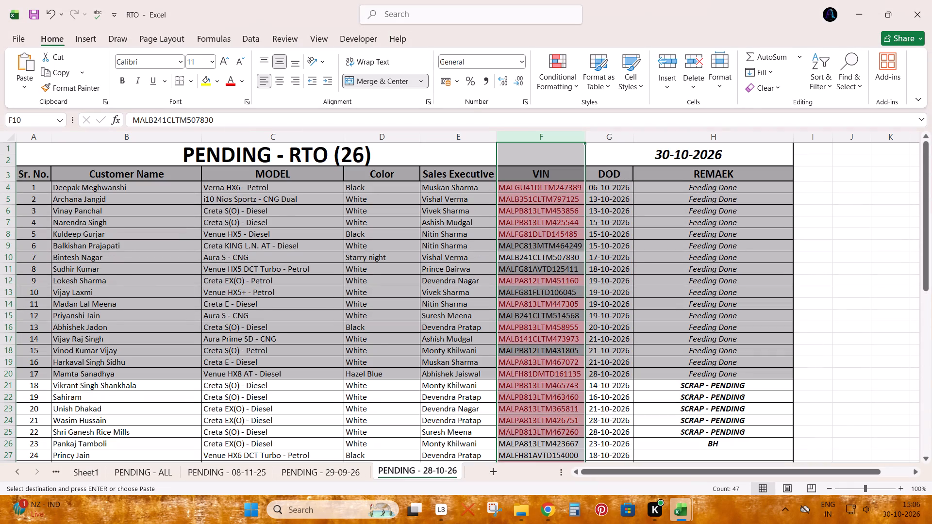
scroll(521, 388, down, 9)
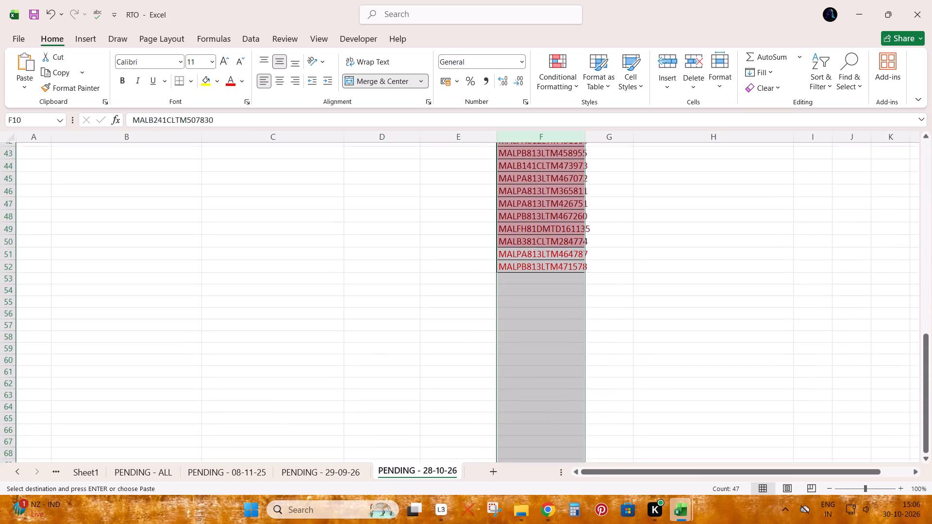
scroll(521, 387, up, 4)
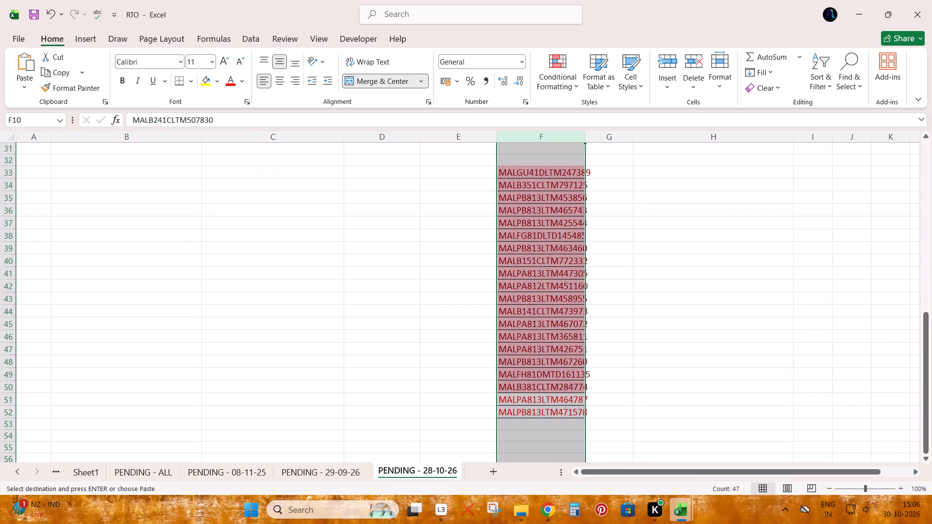
scroll(521, 387, up, 15)
scroll(521, 387, down, 1)
scroll(521, 387, up, 1)
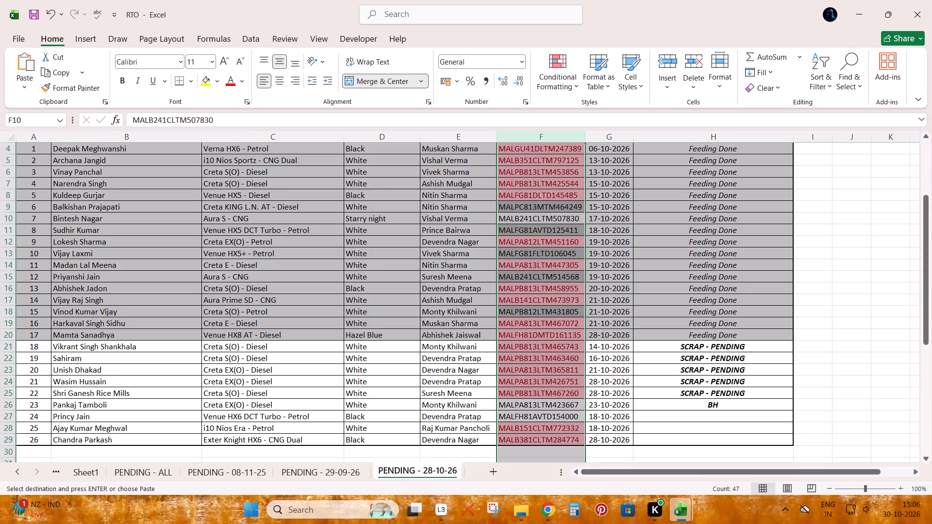
scroll(522, 387, up, 4)
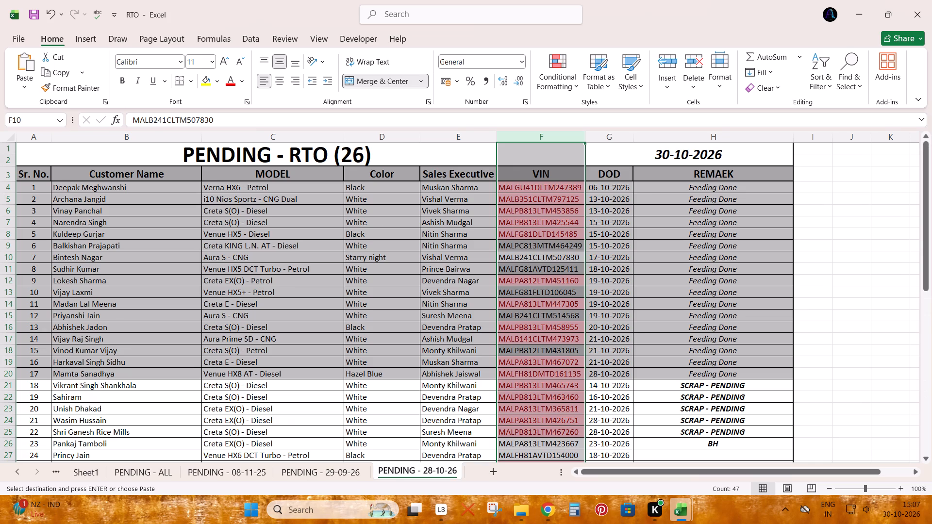
scroll(532, 371, down, 2)
Search RTO NEW for the unhighlighted VIN in F26 of PENDING - 28-10-26, the entry with remark BH.
scroll(532, 371, down, 1)
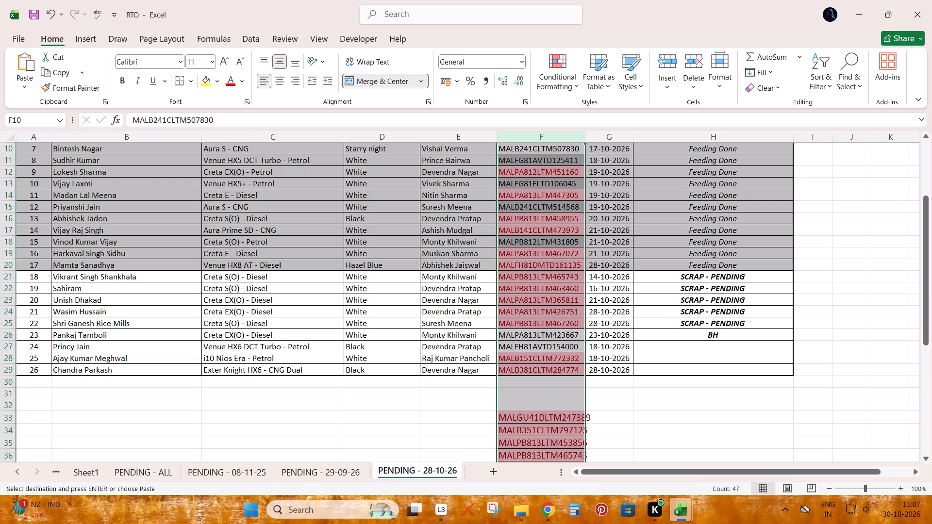
click(548, 334)
key(ctrl+c)
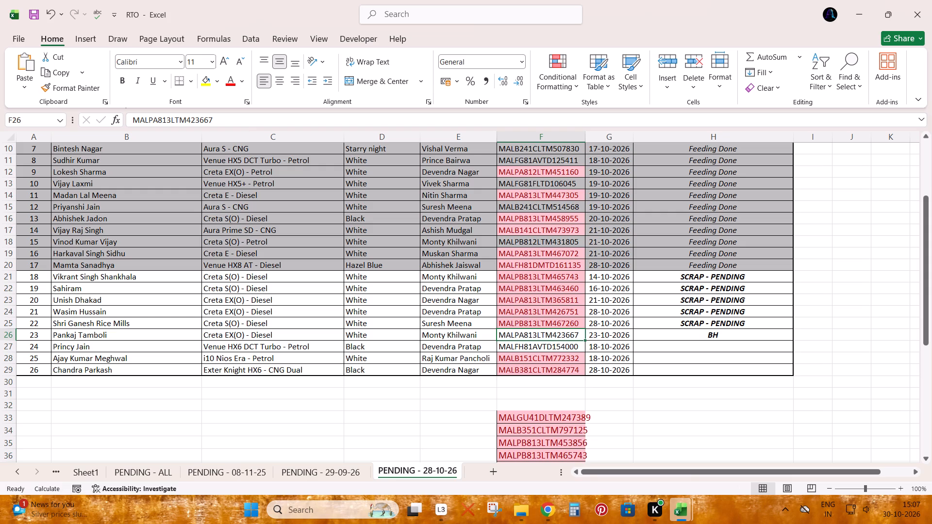
key(ctrl+Page_Up)
key(ctrl+Page_Down)
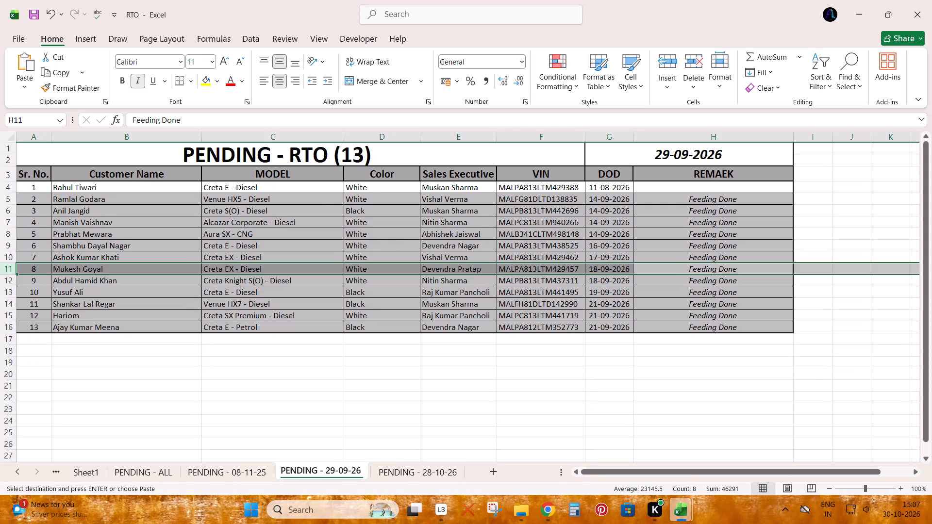
key(alt+Tab)
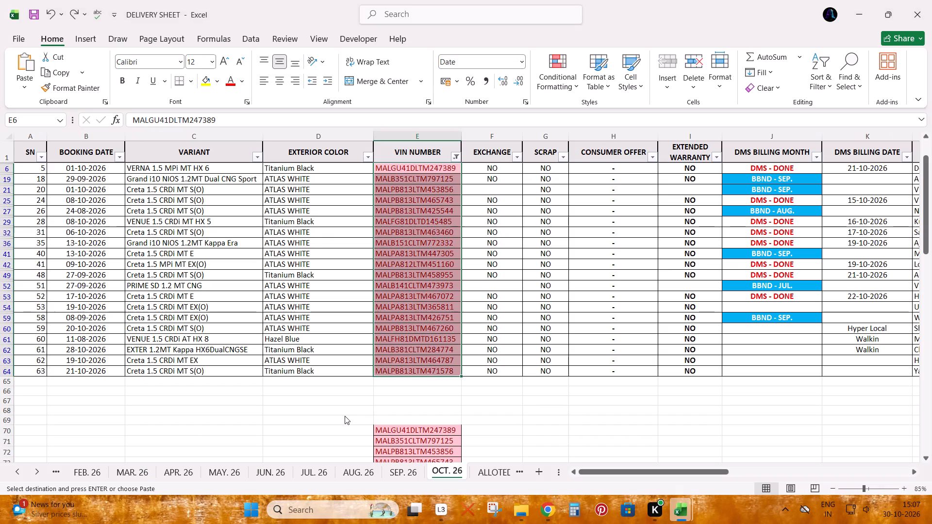
click(407, 267)
key(Escape)
key(ctrl+Up)
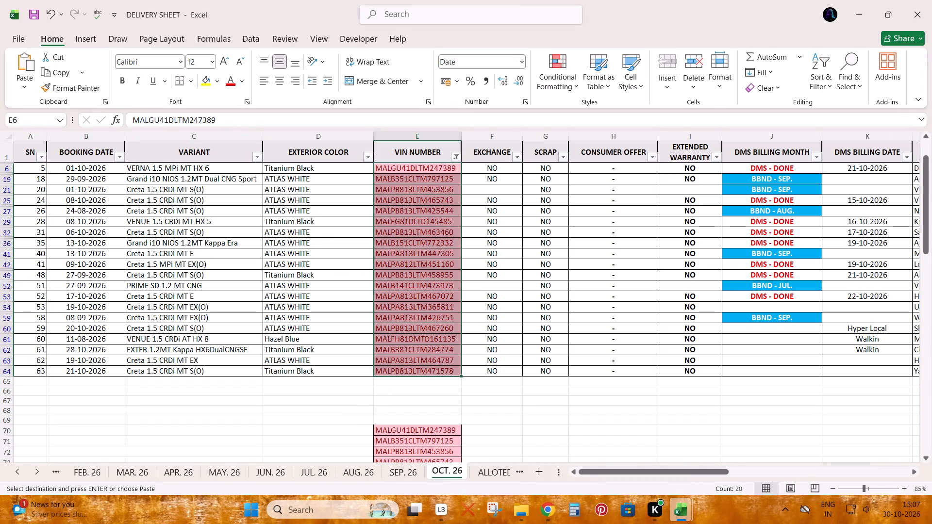
key(alt+Tab)
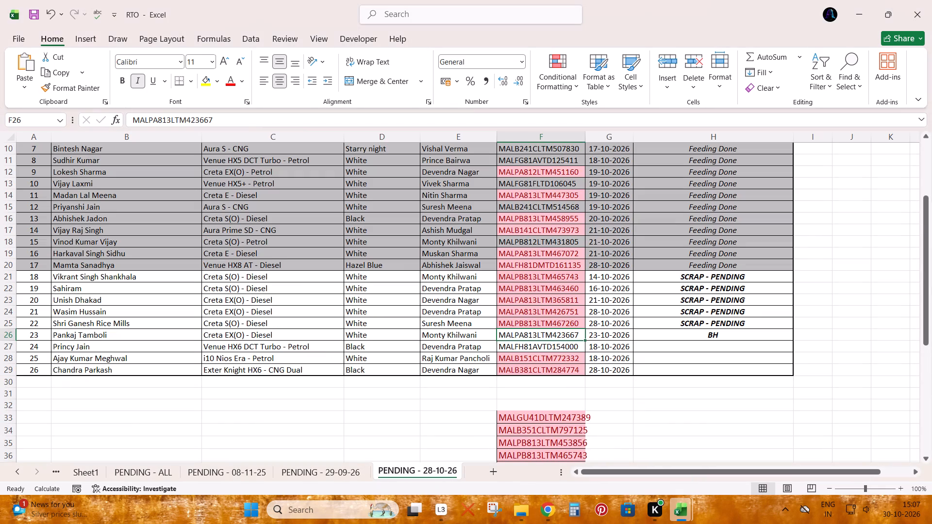
key(ctrl+c)
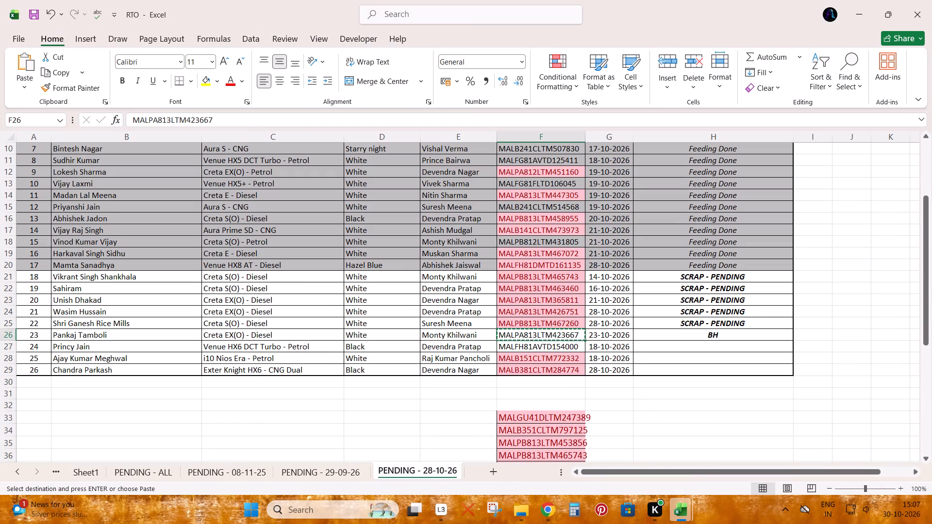
click(57, 469)
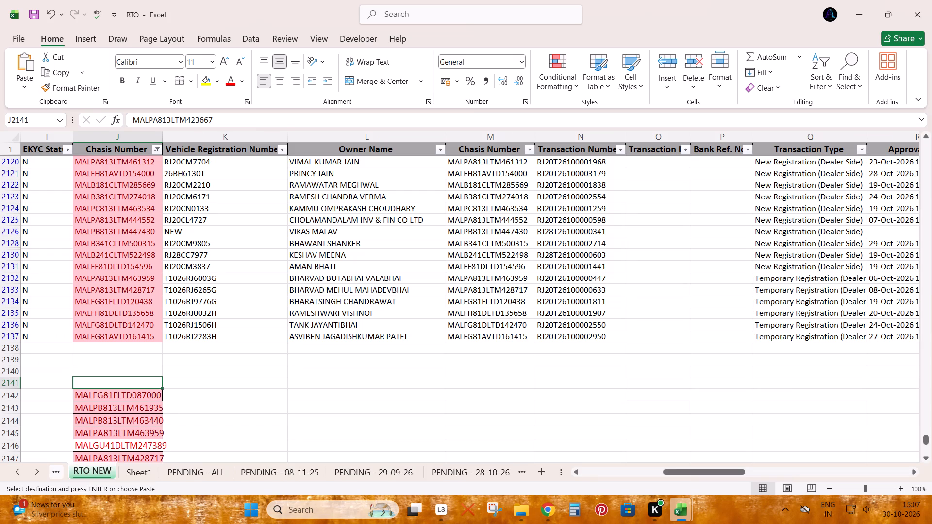
click(263, 365)
key(ctrl+f)
key(ctrl+v)
key(Return)
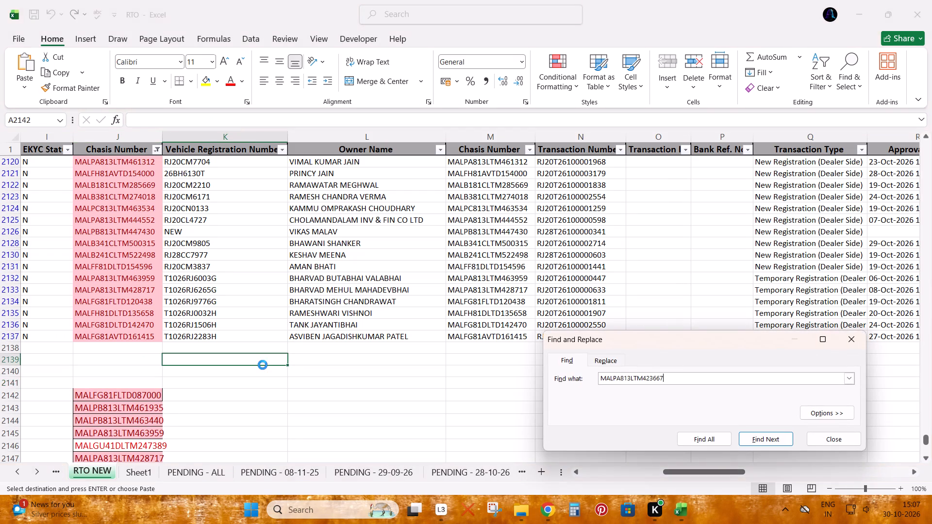
key(Return)
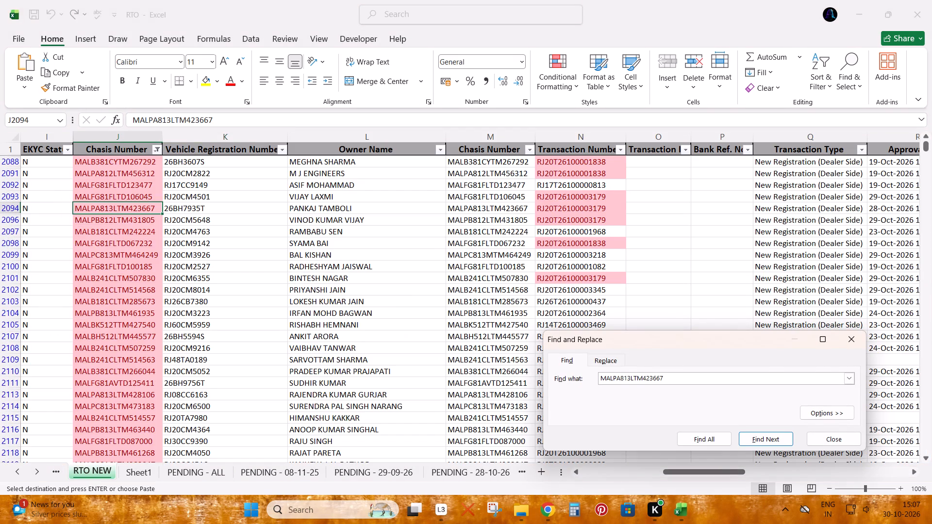
key(Escape)
Search RTO NEW for the unhighlighted VIN in F27 of PENDING - 28-10-26, Sr. No. 24.
key(alt+Tab)
key(alt+Tab)
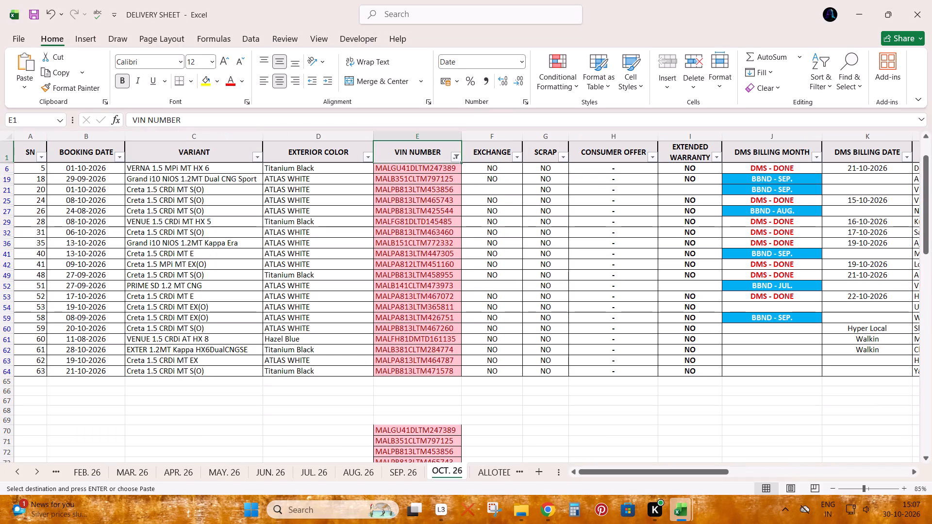
click(519, 472)
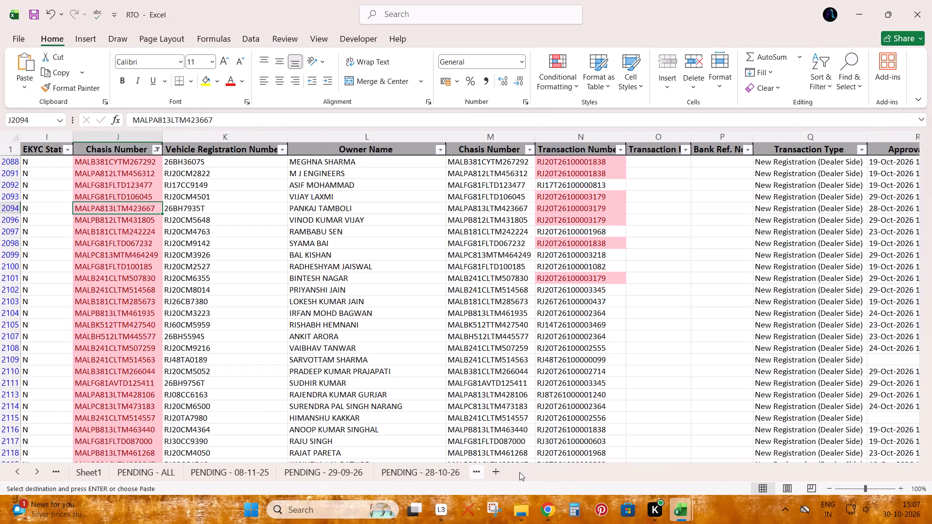
click(434, 472)
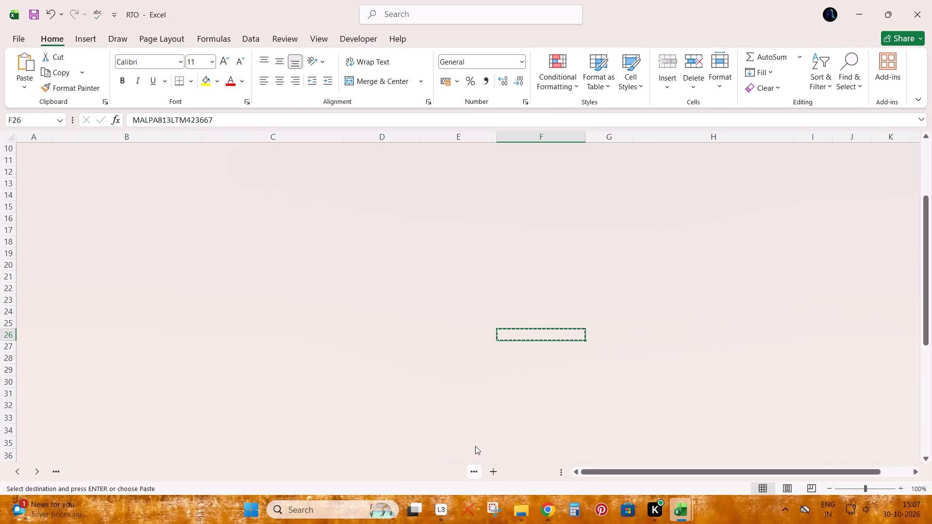
click(543, 346)
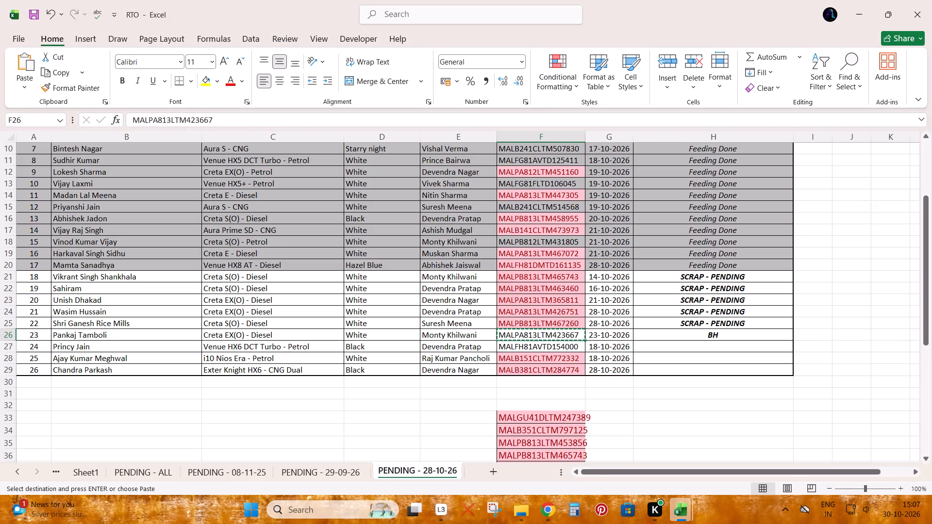
key(ctrl+c)
click(53, 474)
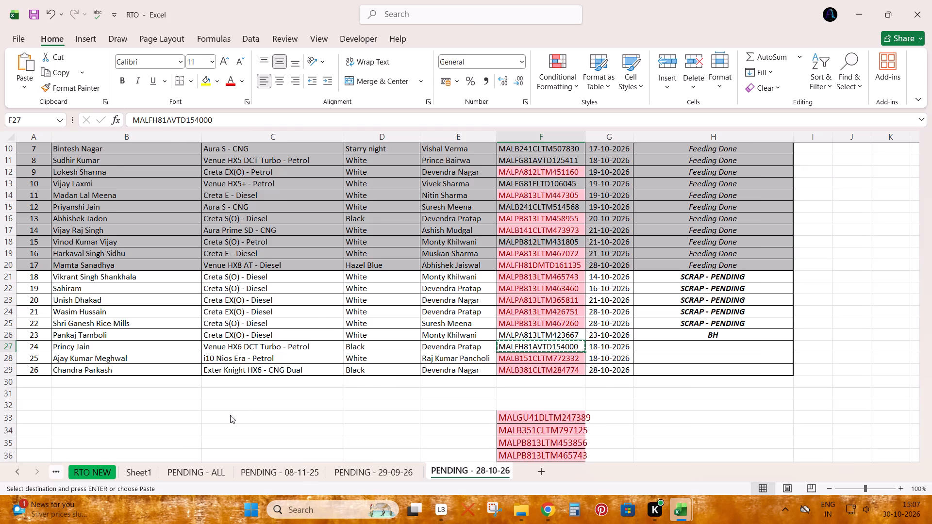
click(251, 363)
key(ctrl+f)
key(ctrl+v)
key(Return)
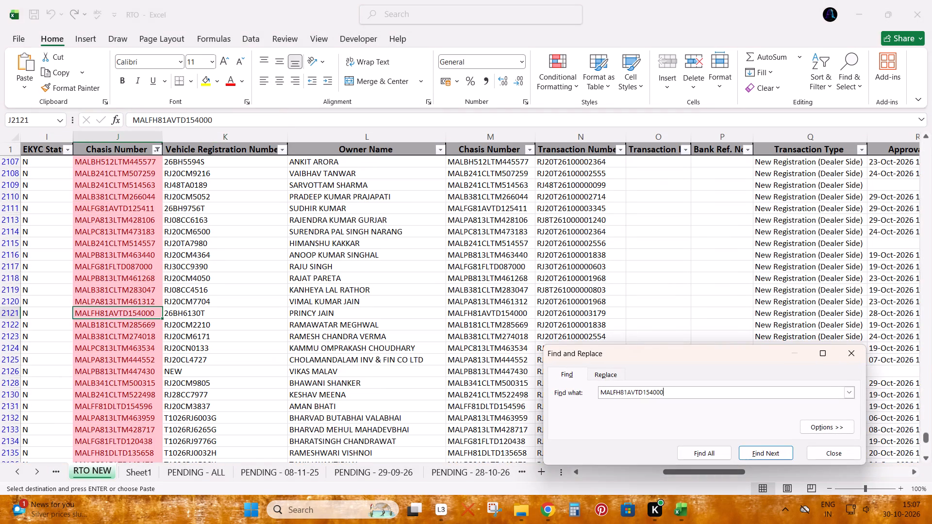
key(Escape)
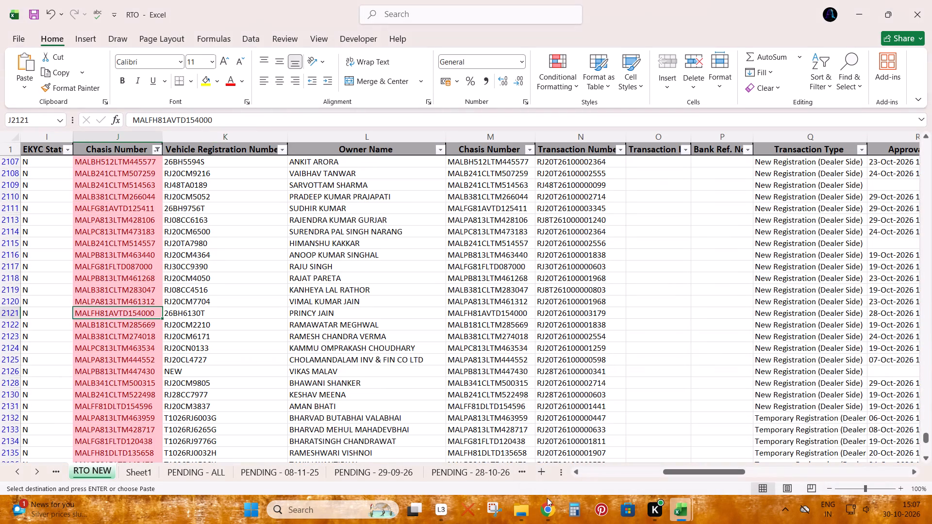
Compare the highlighted and unhighlighted VINs in the PENDING - 28-10-26 table with the pasted list below it.
click(522, 471)
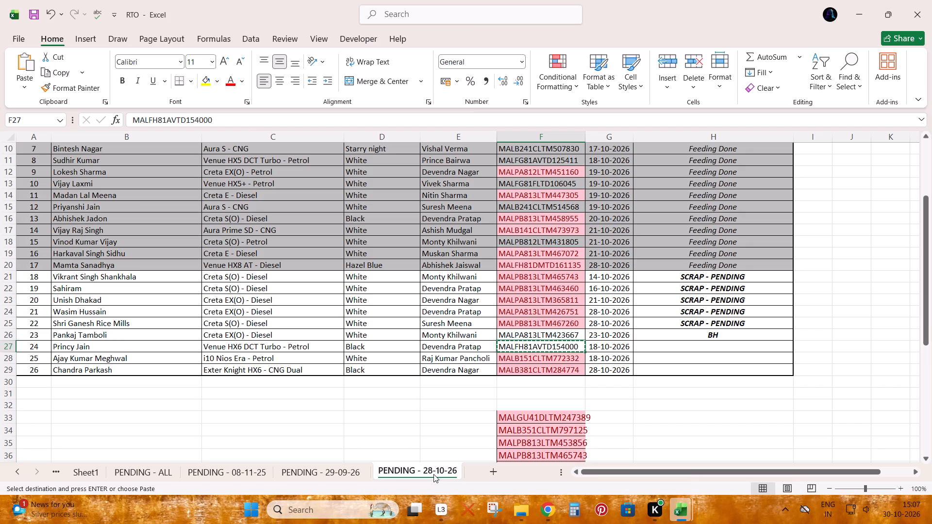
key(Escape)
key(Escape)
scroll(533, 419, up, 2)
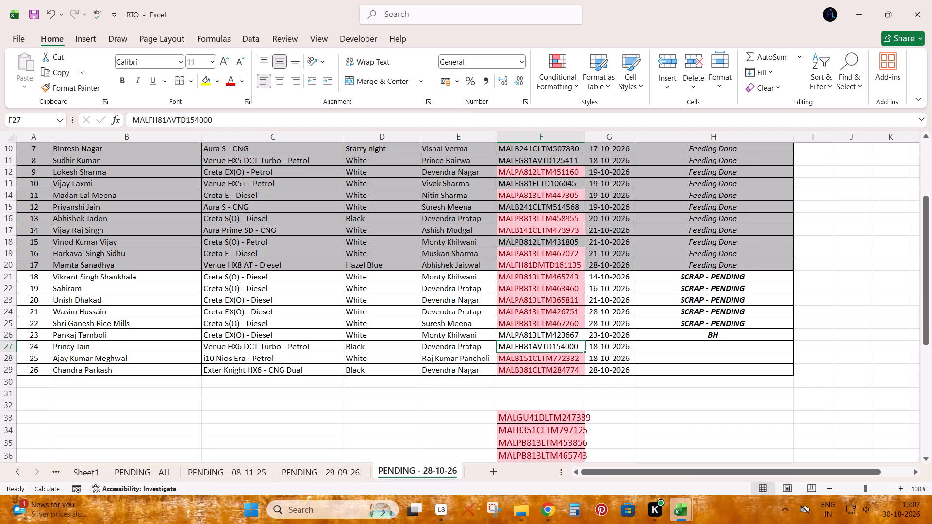
scroll(533, 419, up, 1)
scroll(534, 419, down, 4)
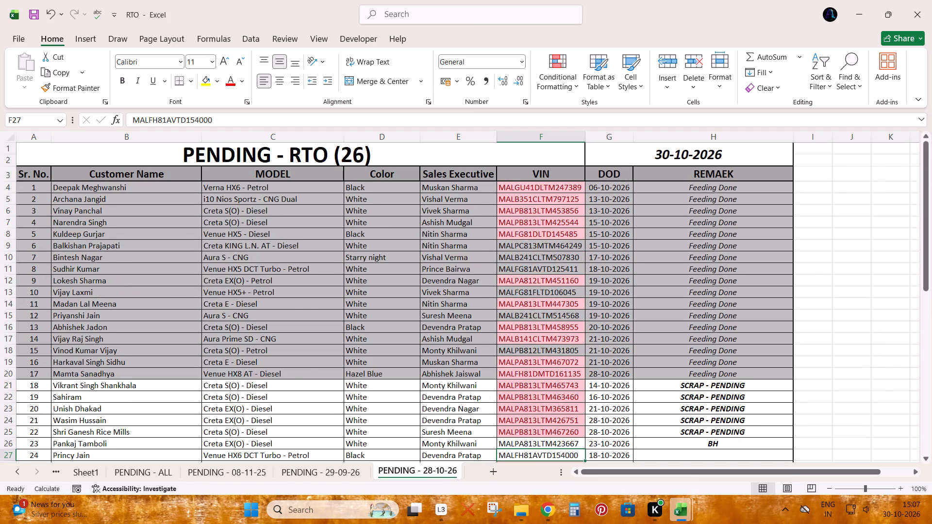
scroll(534, 419, down, 7)
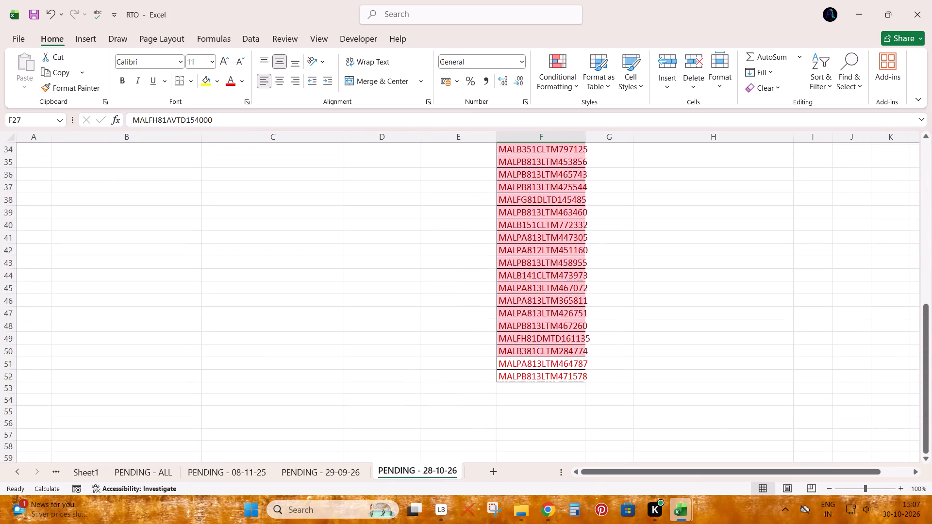
scroll(534, 419, up, 8)
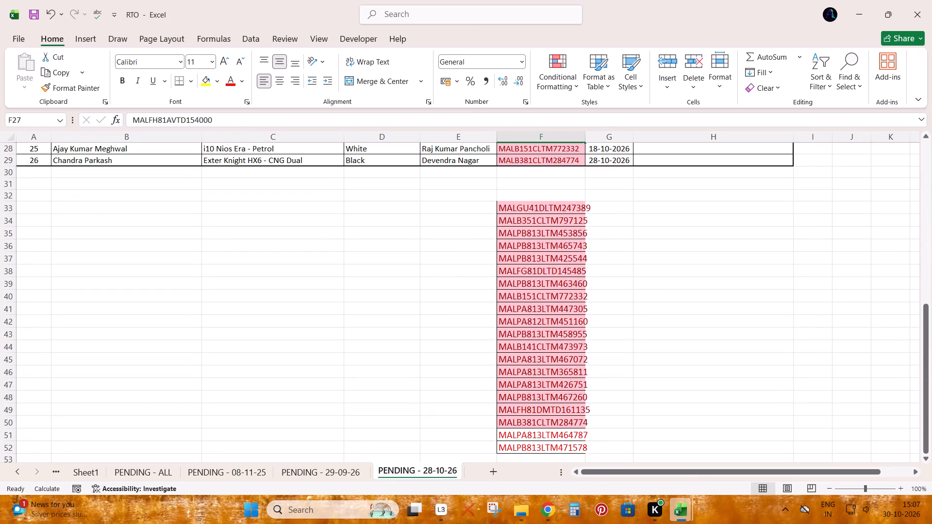
scroll(534, 419, up, 10)
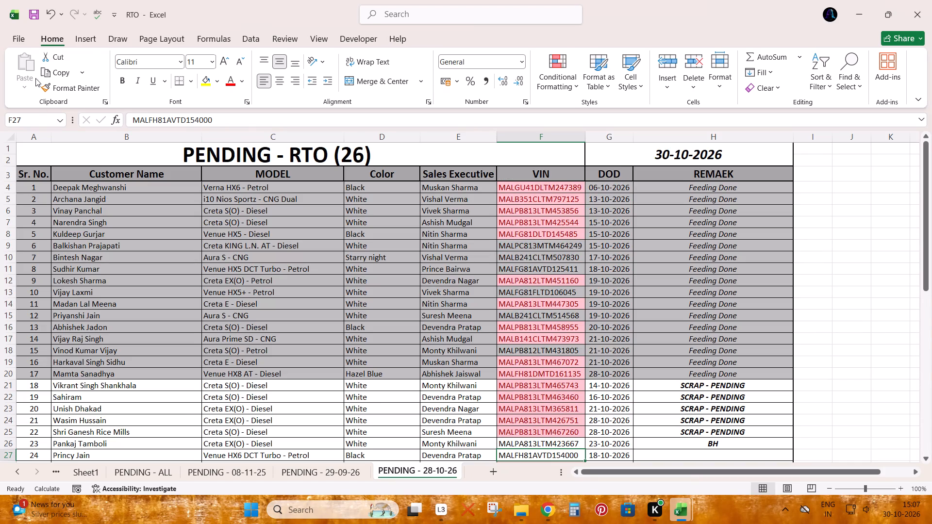
Save the RTO workbook.
click(40, 19)
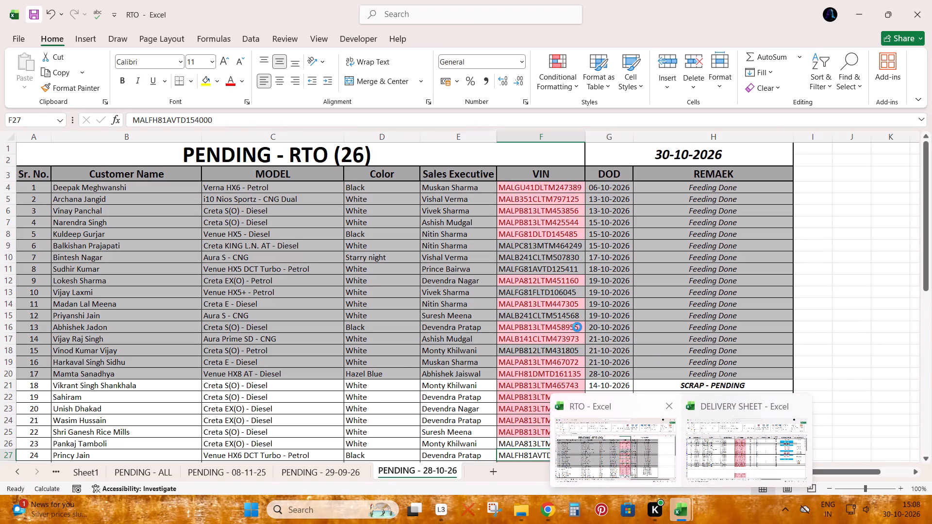
Delete the entire rows of the unhighlighted entries with Sr. No. 6, 7, 8 and 10 from PENDING - 28-10-26.
click(558, 301)
drag(556, 244, 556, 265)
key(shift+space)
key(ctrl+minus)
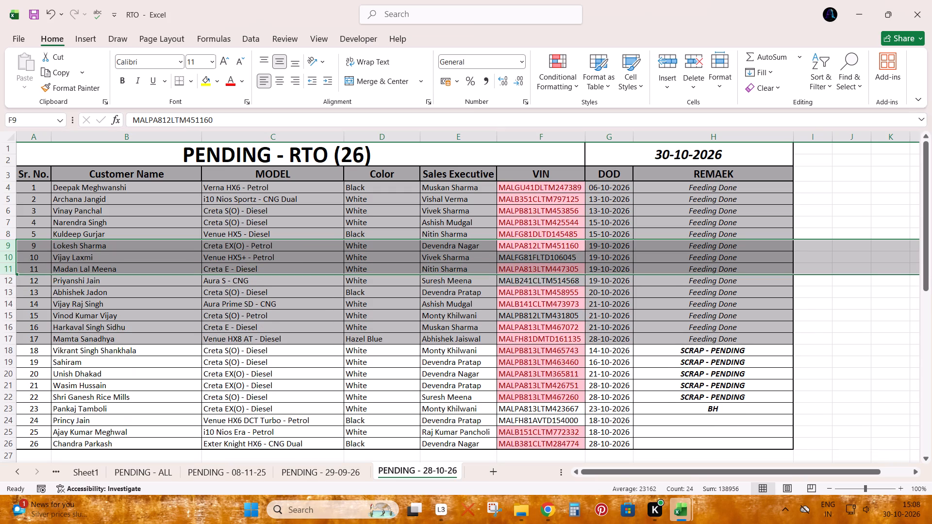
click(538, 257)
key(shift+space)
key(ctrl+minus)
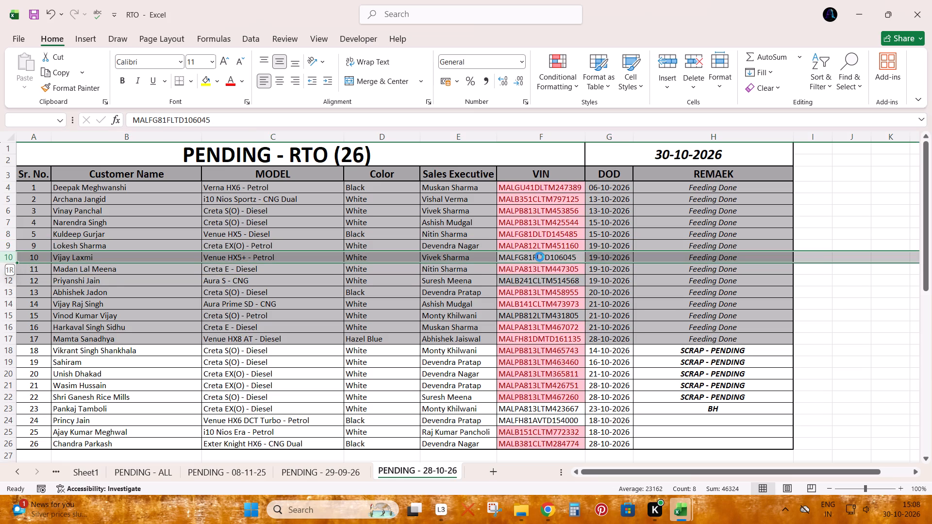
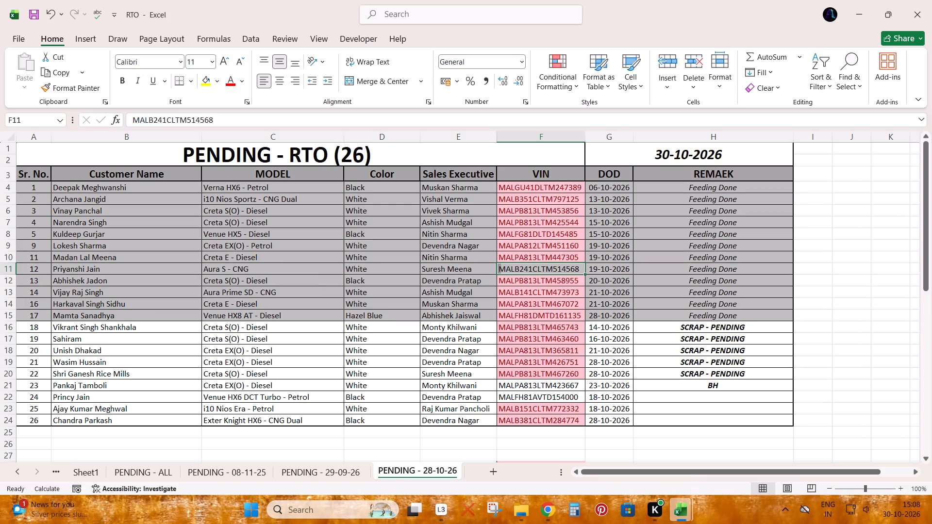
Delete the entire rows of the unhighlighted entries with Sr. No. 12, 23 and 24 from PENDING - 28-10-26.
key(ctrl+minus)
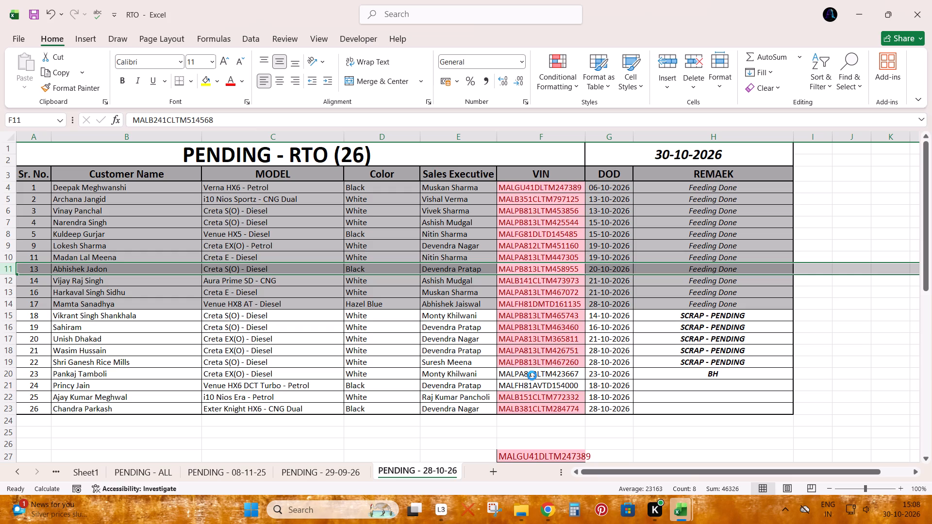
drag(532, 376, 532, 380)
key(shift+space)
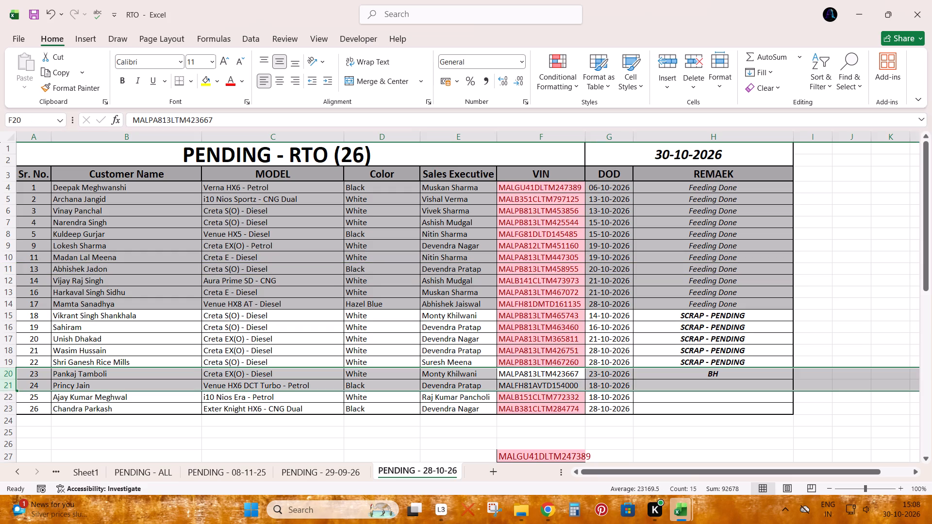
key(ctrl+minus)
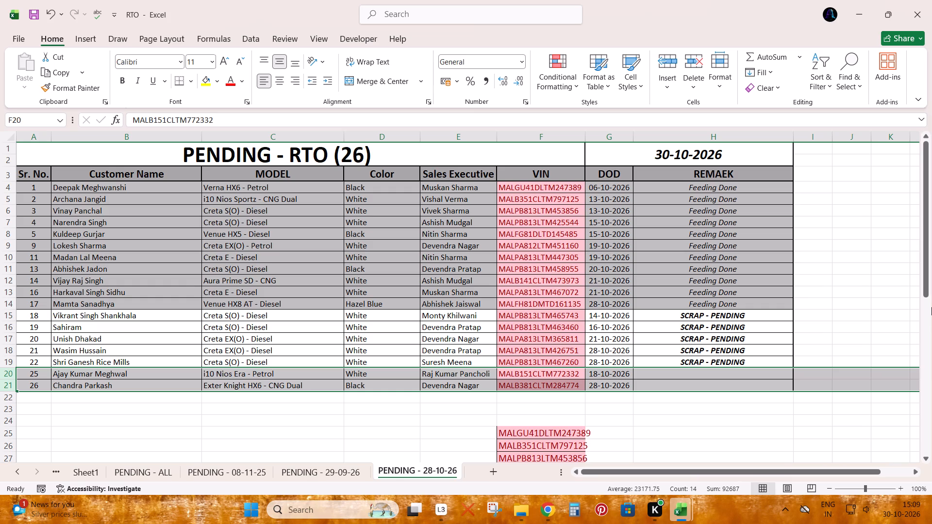
click(547, 346)
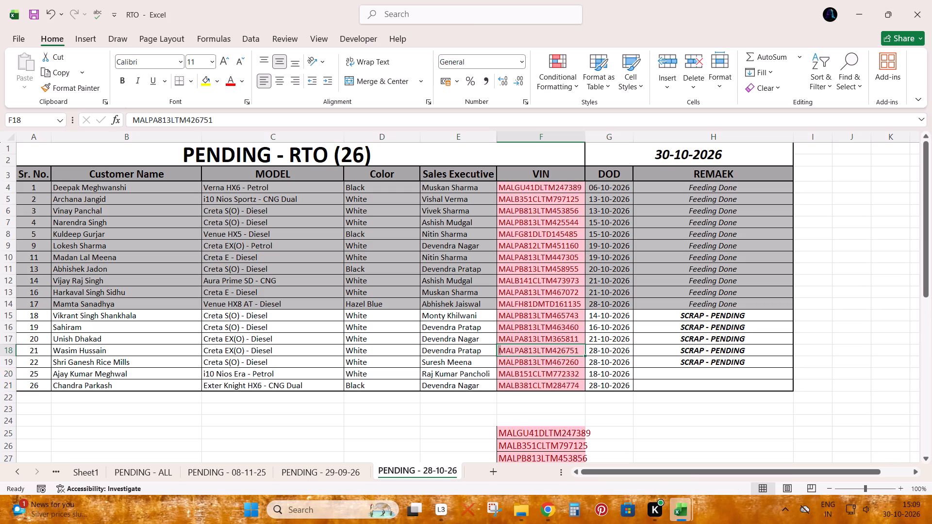
Pick up the row formatting of Sr. No. 25 with Format Painter and extend the row selection down through Sr. No. 26.
click(542, 378)
key(shift+space)
click(98, 84)
key(ctrl+shift+Down)
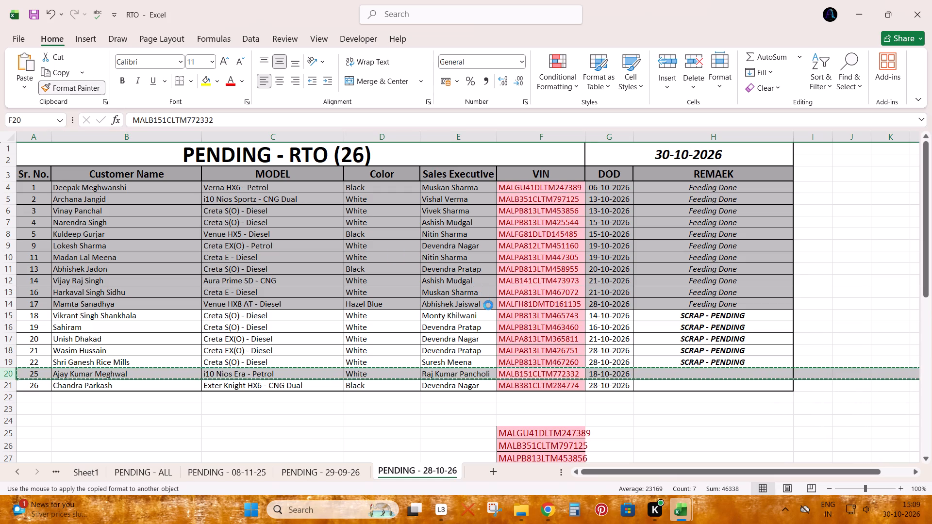
scroll(488, 305, down, 4)
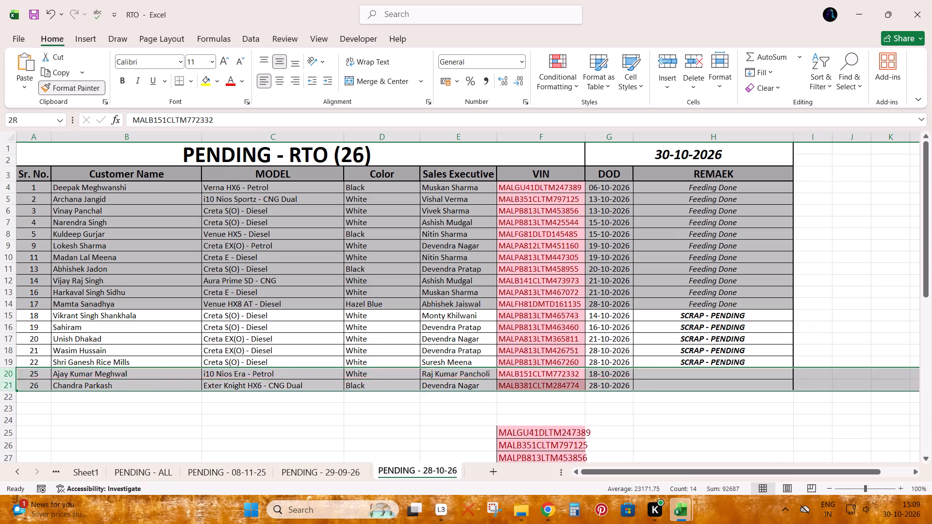
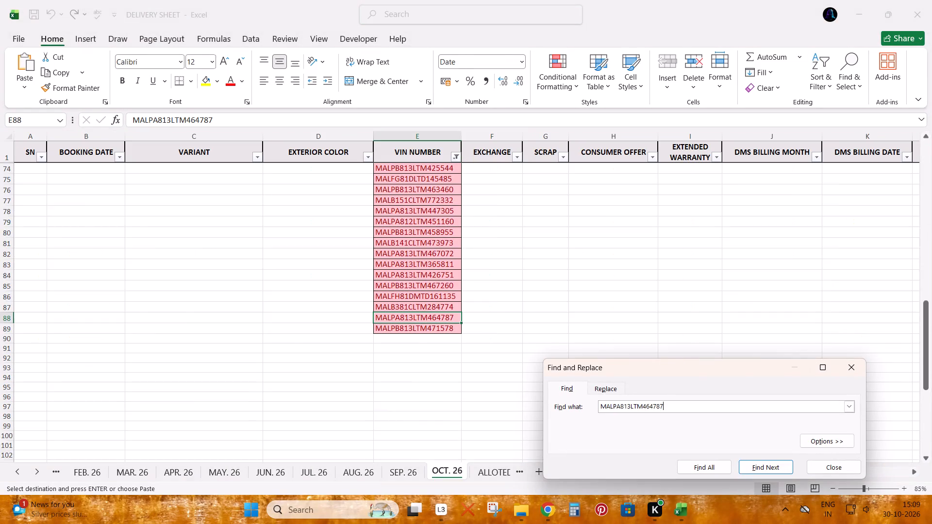
key(Return)
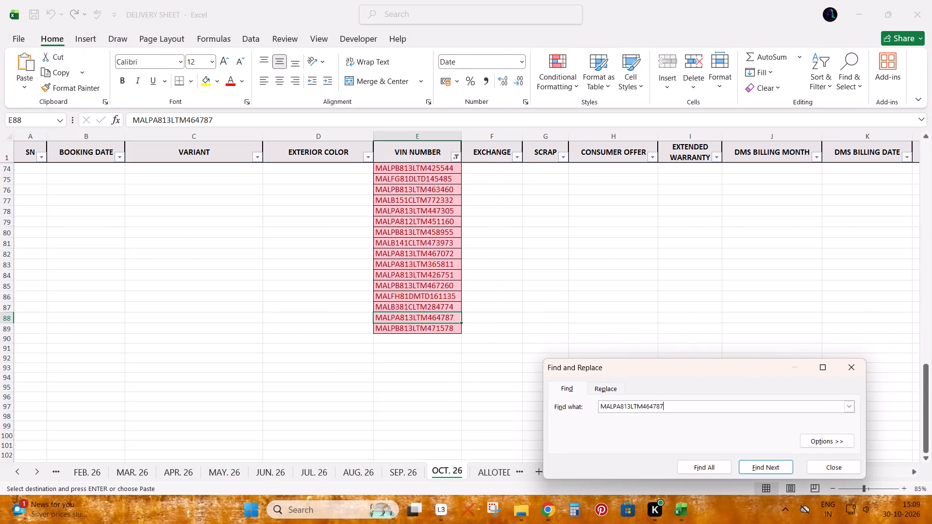
key(Return)
key(Escape)
key(alt+Tab)
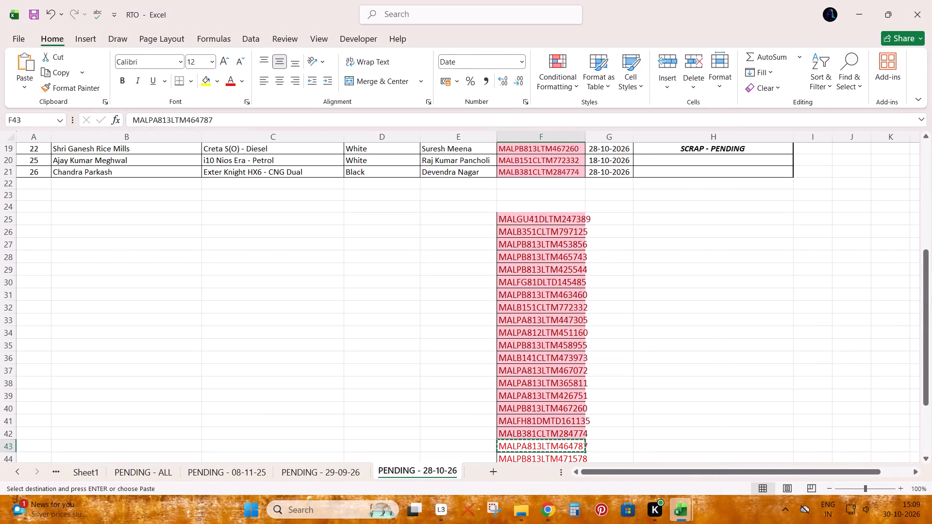
key(alt+Tab)
key(Left)
key(Left)
Copy the alloted customer names of SN 62 and 63 in OCT. 26 into the two rows below Sr. No. 26 in PENDING - 28-10-26.
key(alt+Tab)
key(Up)
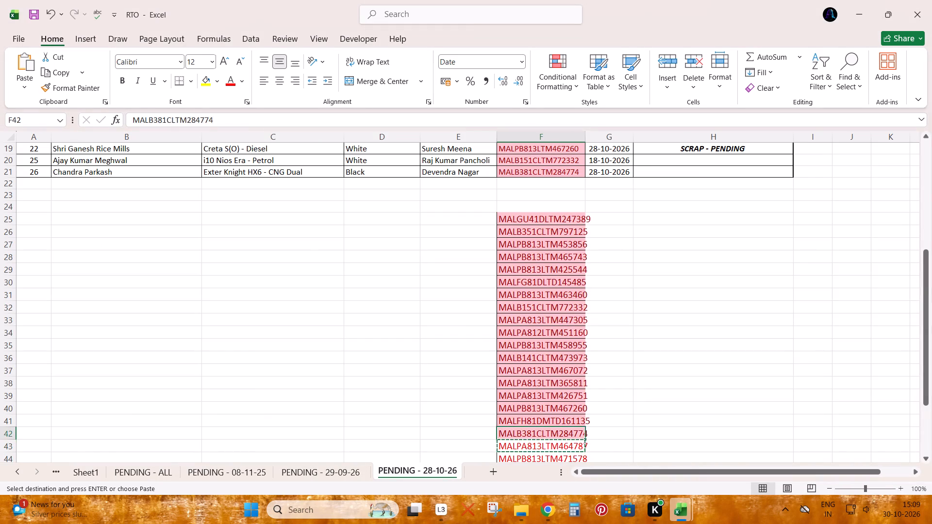
key(Left)
key(Up)
key(ctrl+Up)
key(Left)
key(Down)
key(Left)
key(Left)
key(Left)
key(Up)
key(Down)
key(Right)
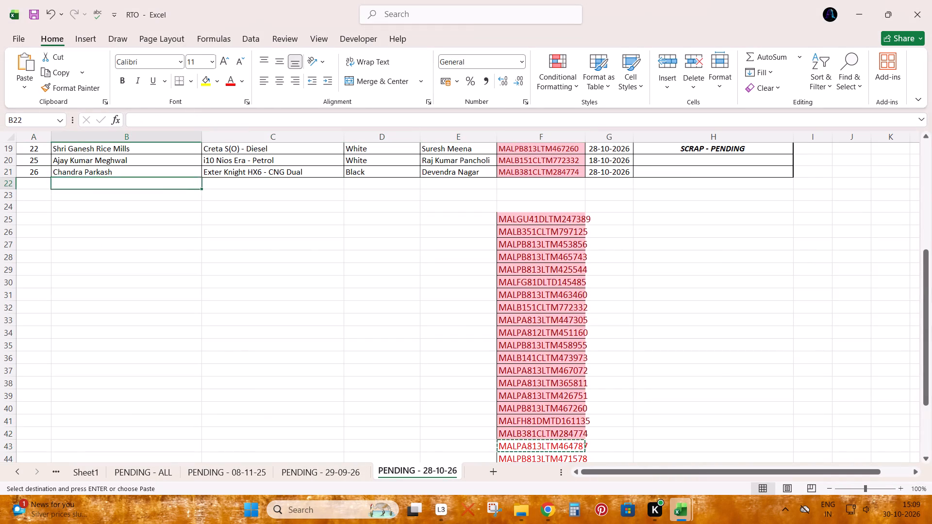
key(Down)
key(Up)
key(alt+Tab)
key(Right)
key(Right)
key(Right)
key(Right)
key(Right)
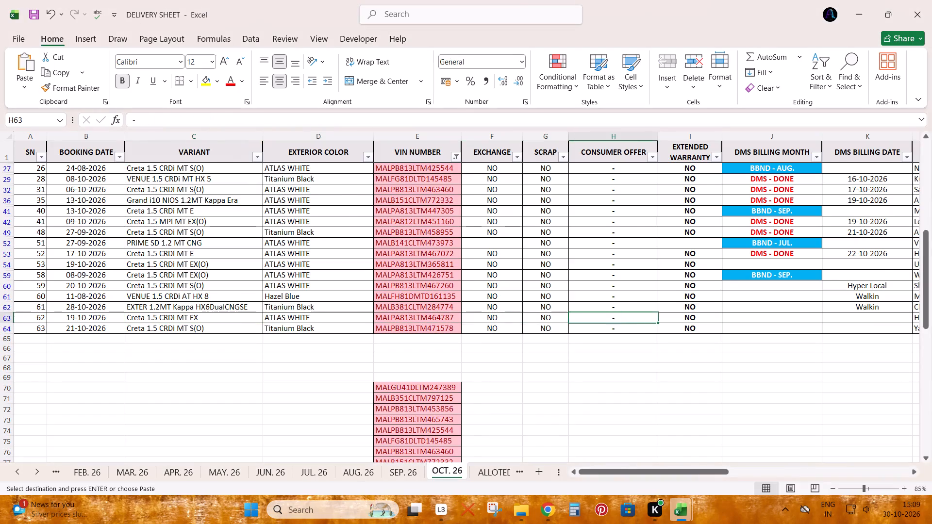
key(Right)
key(Right)
key(Right)
key(Right)
key(shift+Down)
key(ctrl+c)
key(alt+Tab)
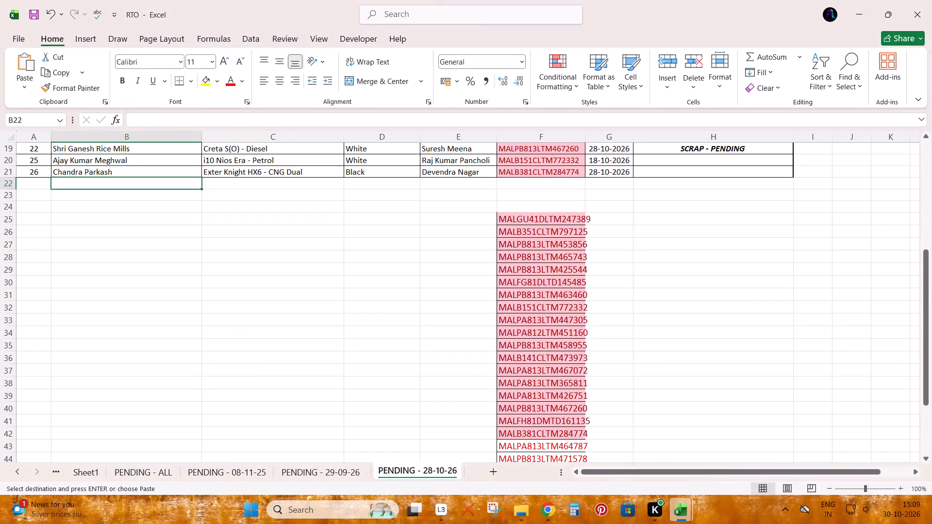
key(ctrl+v)
key(Right)
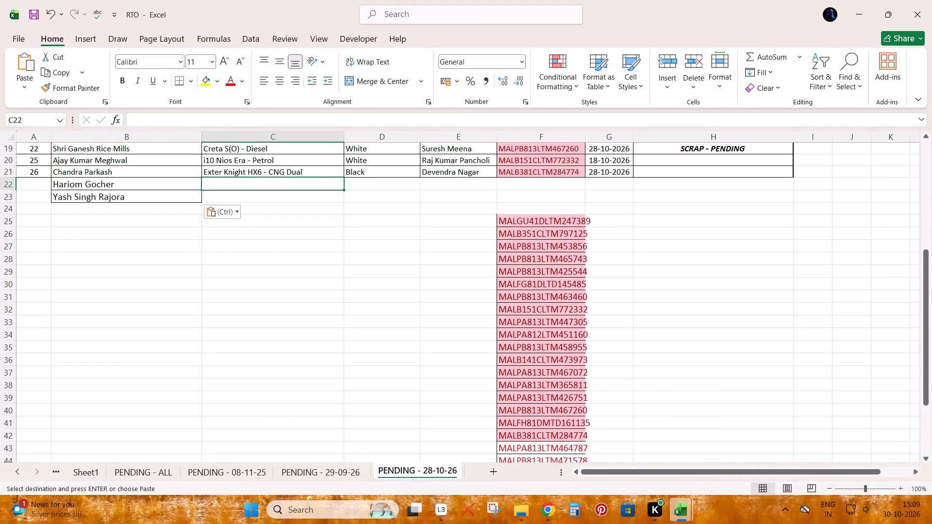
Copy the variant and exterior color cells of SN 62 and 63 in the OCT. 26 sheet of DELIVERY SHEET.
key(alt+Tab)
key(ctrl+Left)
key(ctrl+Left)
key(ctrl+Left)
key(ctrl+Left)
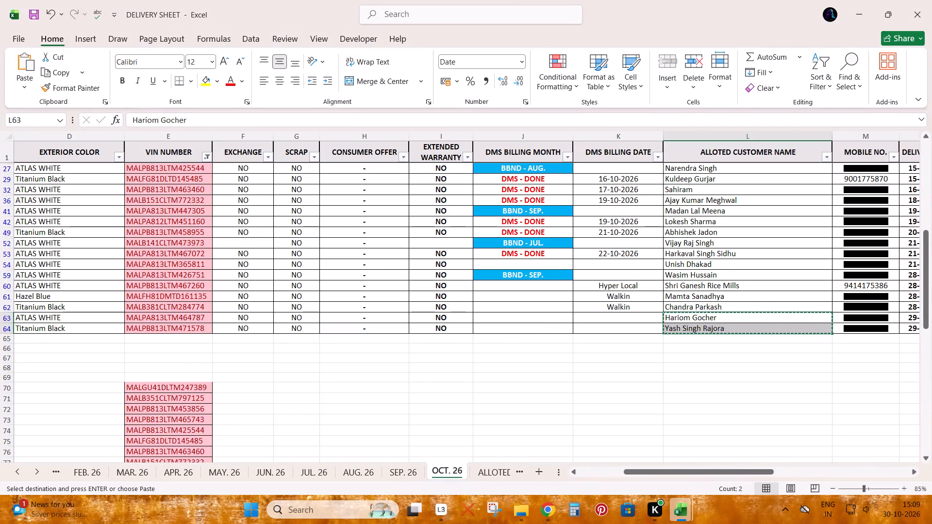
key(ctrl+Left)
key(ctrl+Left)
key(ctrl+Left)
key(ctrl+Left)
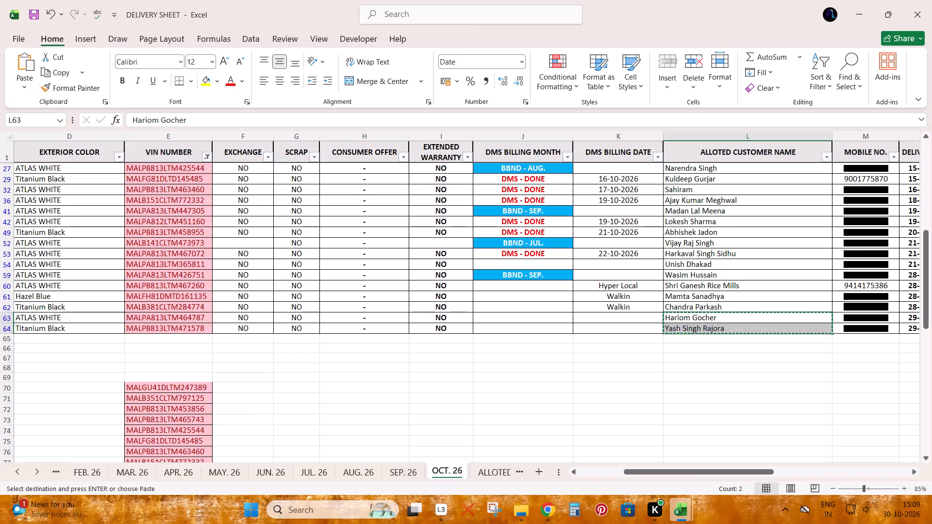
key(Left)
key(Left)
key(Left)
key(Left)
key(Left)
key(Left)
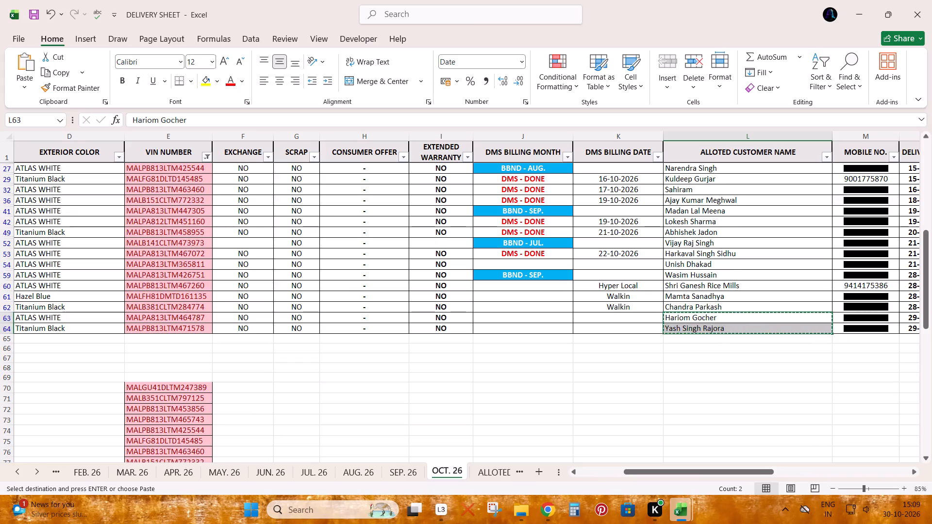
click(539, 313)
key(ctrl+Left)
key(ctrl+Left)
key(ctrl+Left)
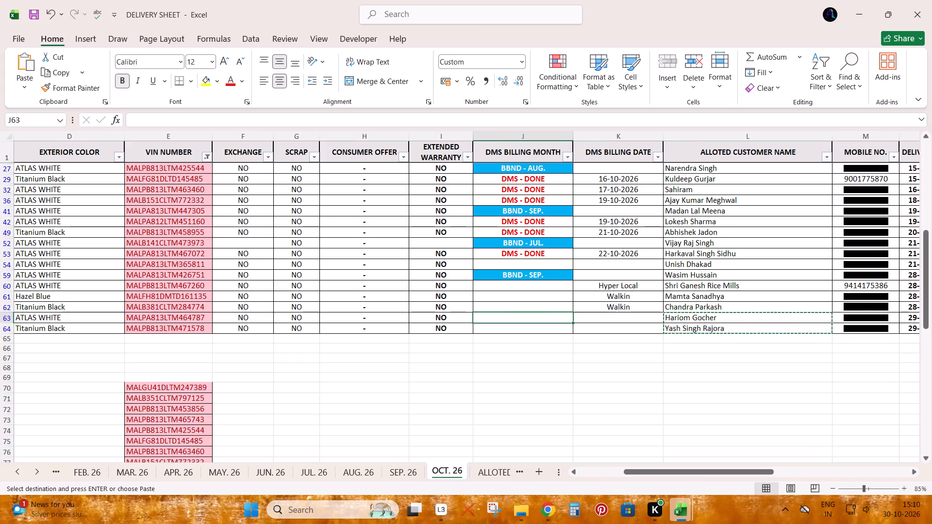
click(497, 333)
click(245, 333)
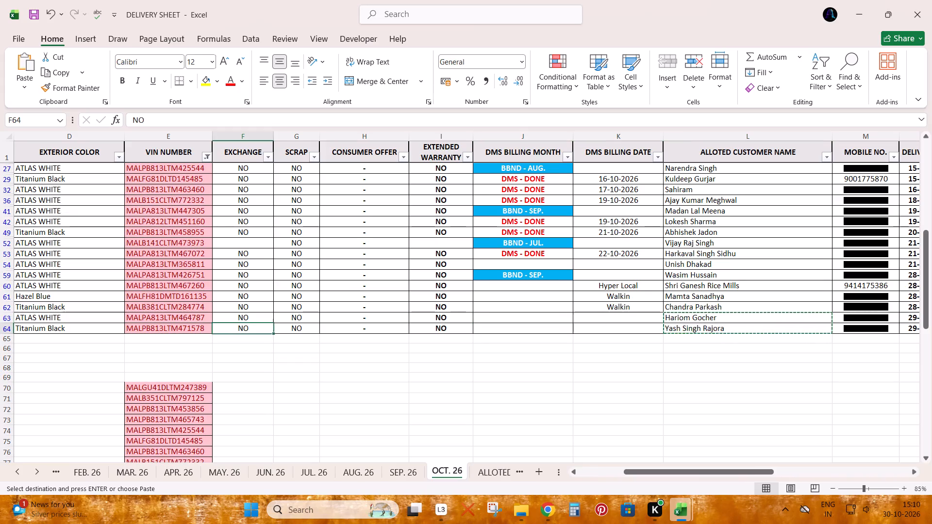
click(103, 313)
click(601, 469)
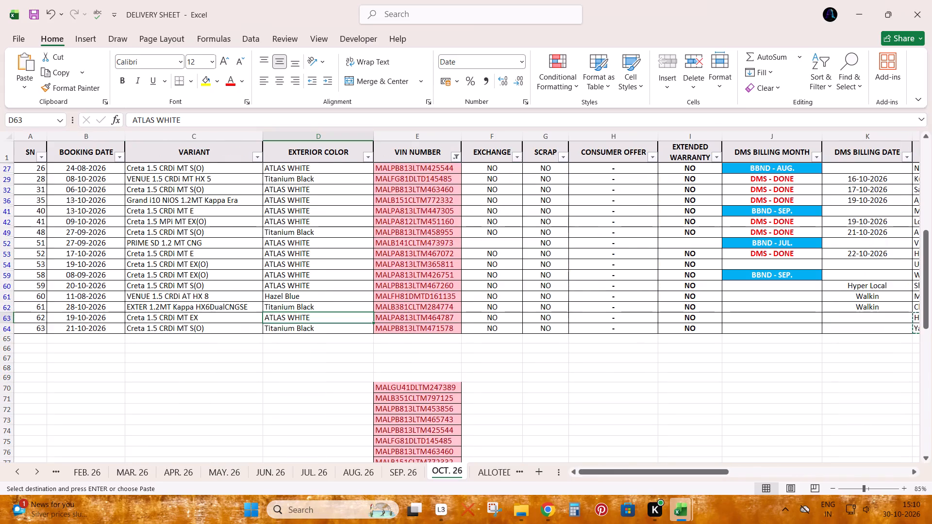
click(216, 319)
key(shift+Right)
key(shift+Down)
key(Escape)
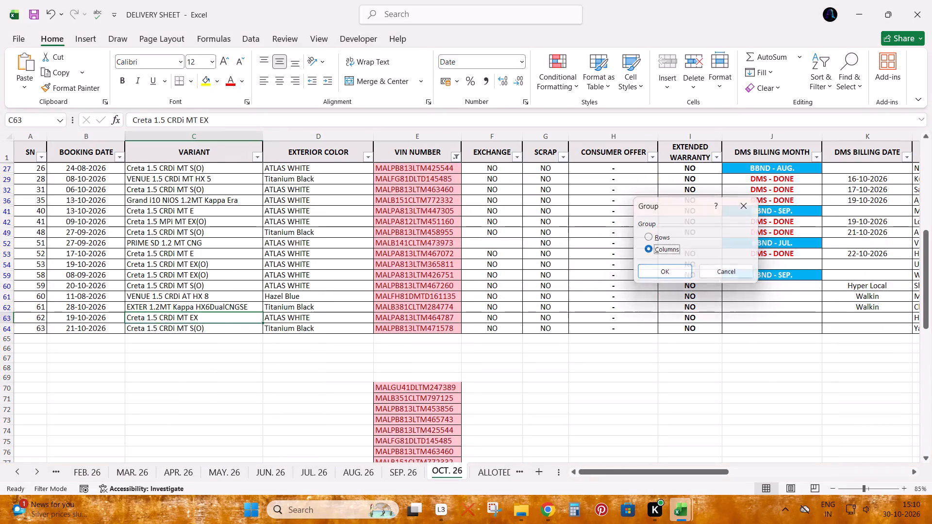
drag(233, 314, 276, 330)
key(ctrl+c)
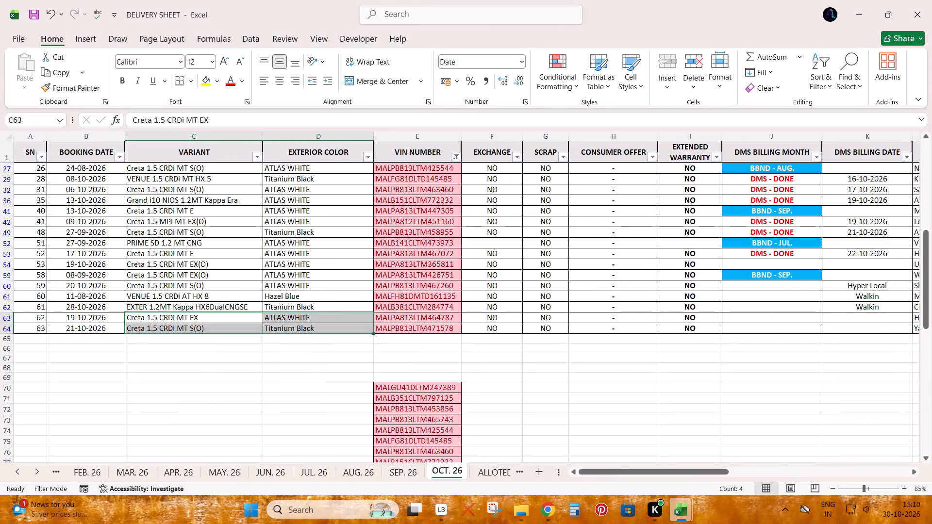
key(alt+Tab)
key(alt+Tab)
Close the DELIVERY SHEET workbook and return to RTO.
click(931, 0)
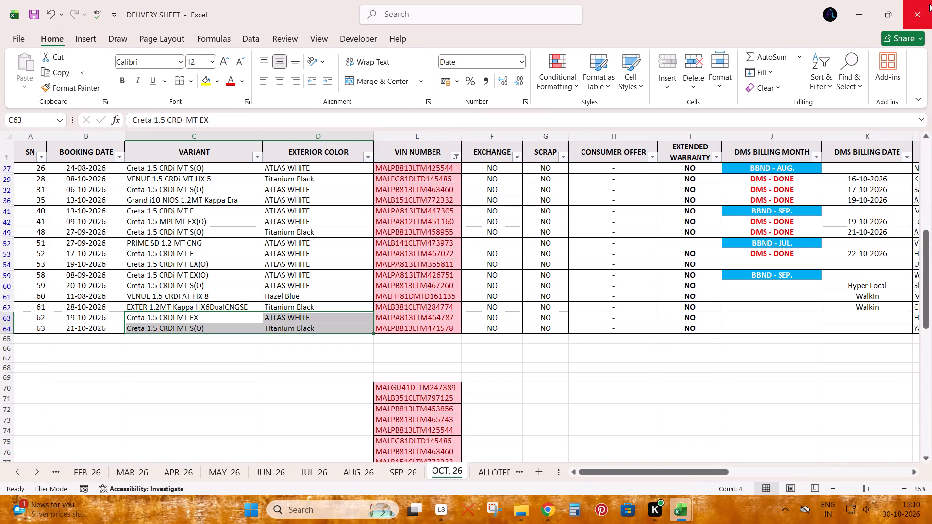
click(491, 269)
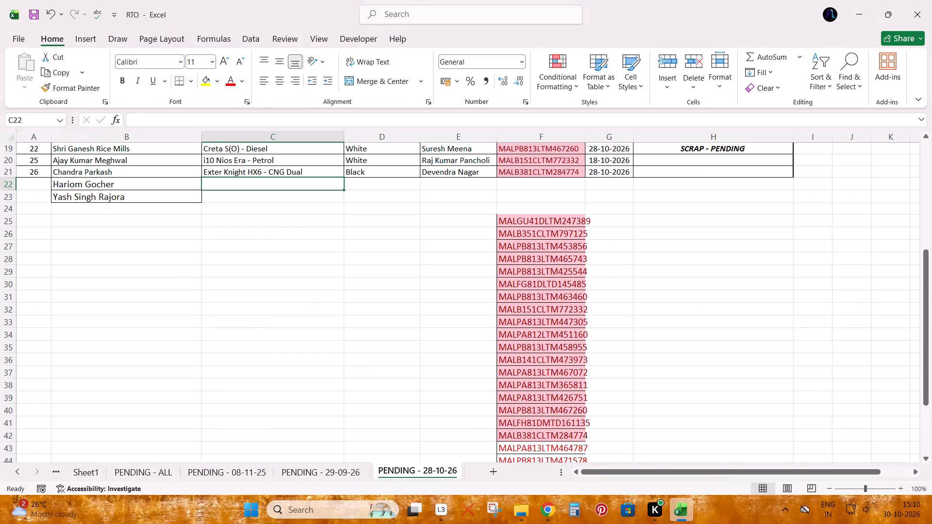
In RTO NEW, delete the entire rows from row 2142 down, below the registration records.
click(65, 473)
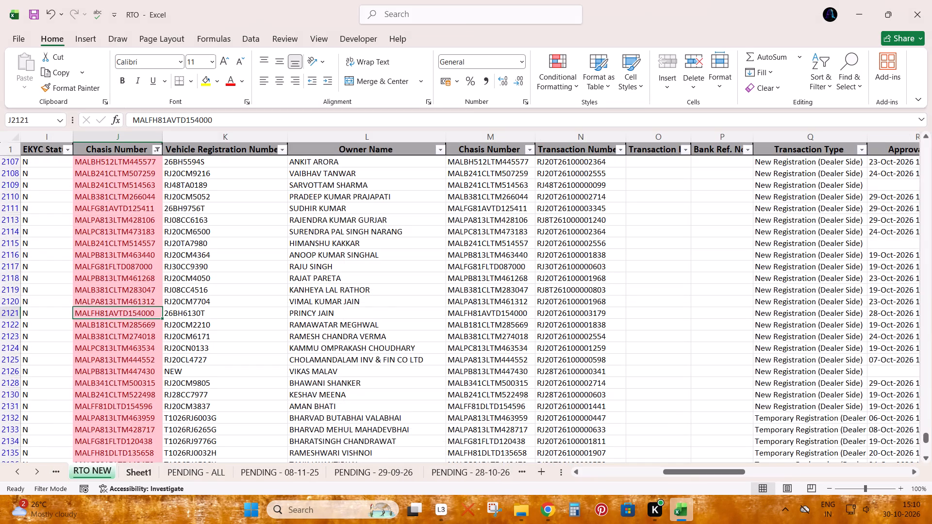
scroll(53, 343, down, 4)
click(129, 403)
key(ctrl+shift+Down)
key(shift+space)
key(ctrl+minus)
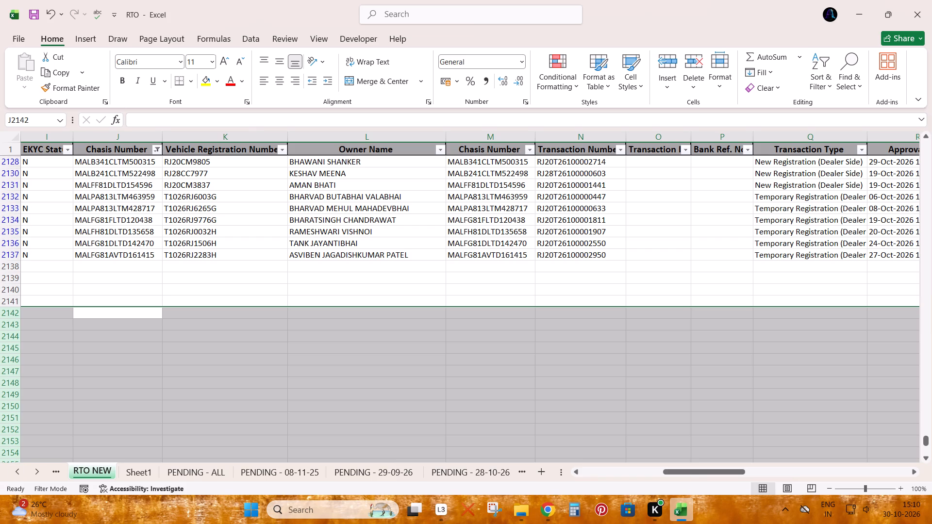
Remove the column filters from RTO NEW and save the RTO workbook.
click(187, 264)
key(ctrl+Up)
key(ctrl+Left)
key(ctrl+Up)
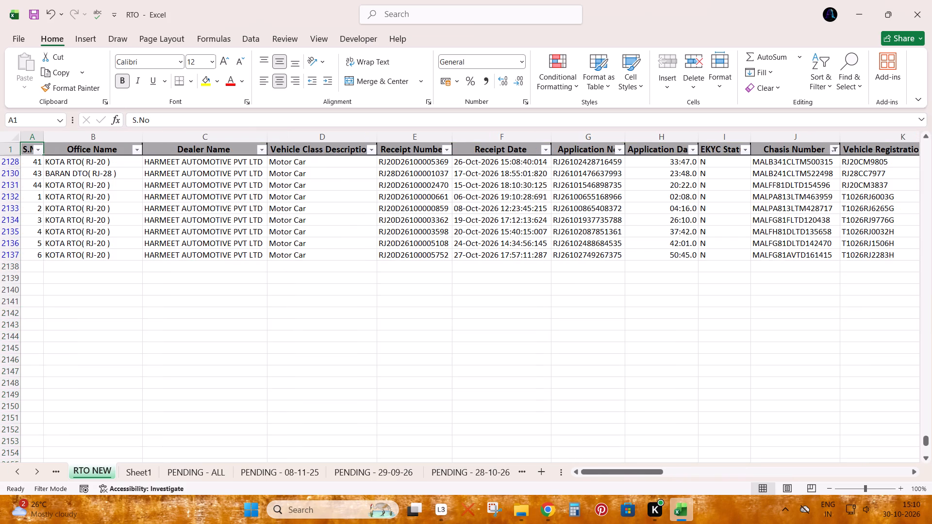
key(ctrl+shift+l)
key(ctrl+Left)
key(ctrl+Down)
key(ctrl+s)
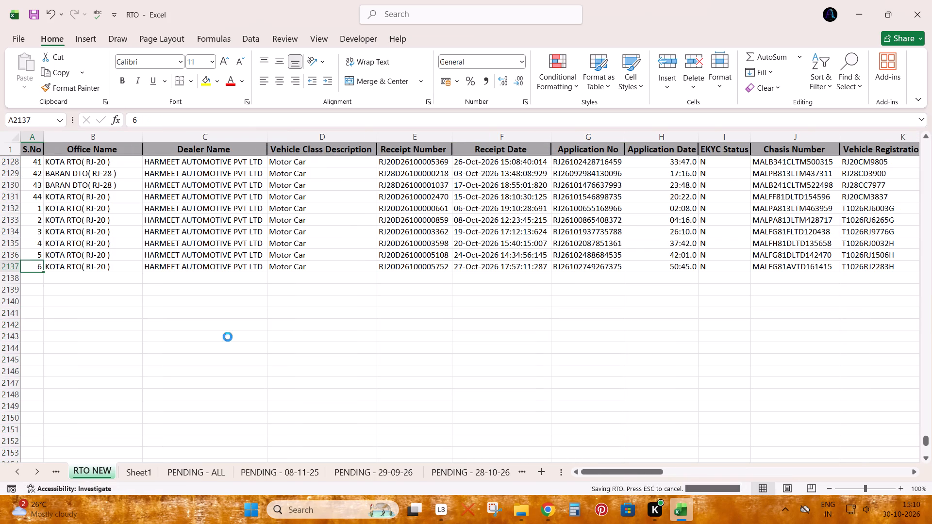
Rename the PENDING - 28-10-26 sheet as PENDING - 30-10-26.
click(450, 473)
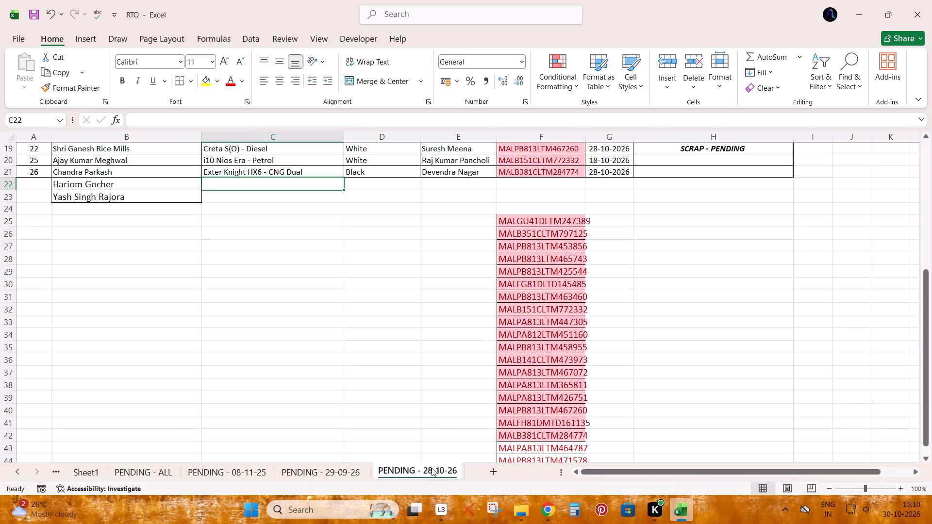
double_click(430, 468)
click(431, 470)
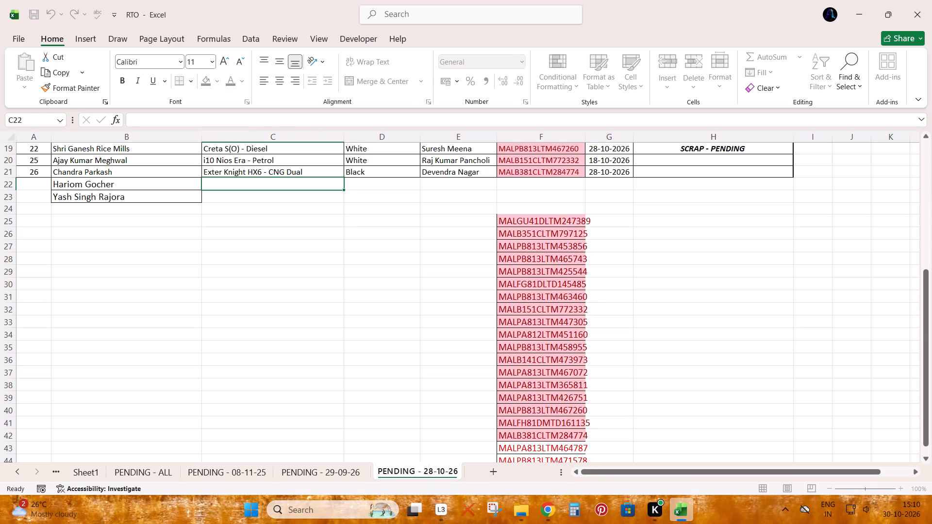
key(Right)
key(BackSpace)
key(BackSpace)
text(30)
key(Return)
scroll(466, 420, up, 5)
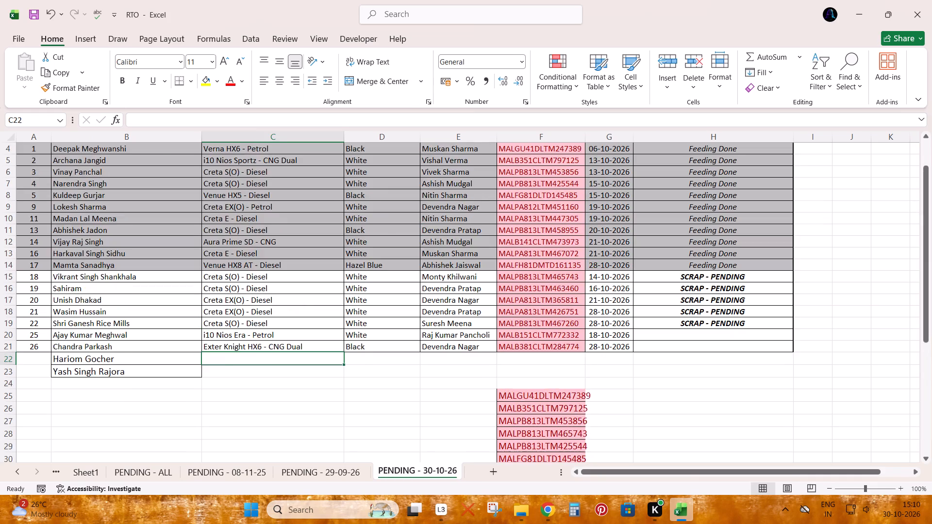
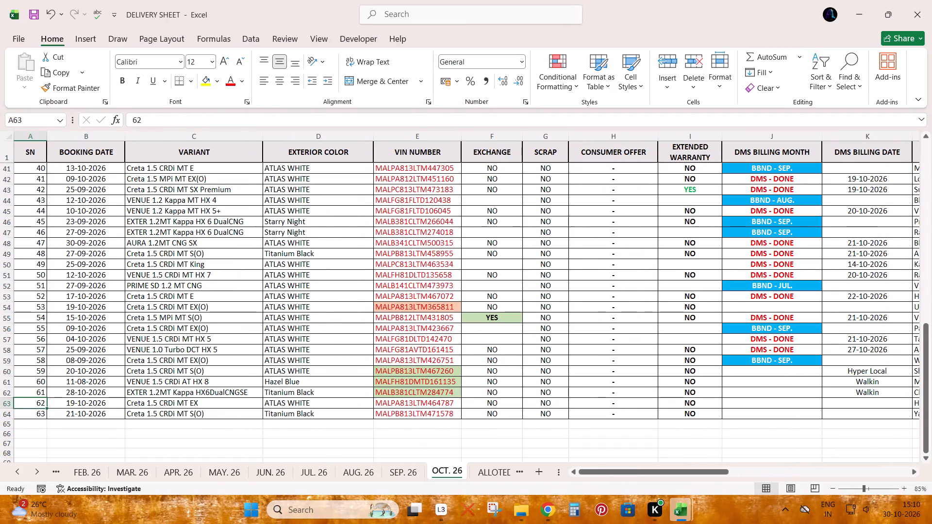
Copy the variants and exterior colors from rows 63 and 64 of OCT. 26 into C22:D23 of PENDING - 30-10-26.
key(Right)
key(Right)
key(shift+Down)
key(shift+Right)
key(ctrl+c)
key(alt+Tab)
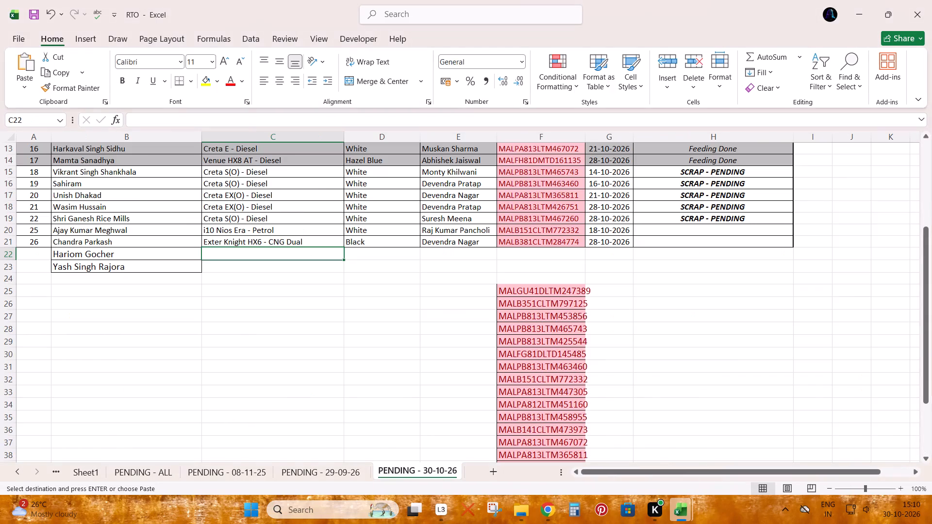
key(ctrl+v)
Copy the executives of the two 29-10-2026 deliveries from OCT. 26 into the Sales Executive column of PENDING - 30-10-26, rows 22 and 23.
key(Right)
key(Right)
key(alt+Tab)
key(Right)
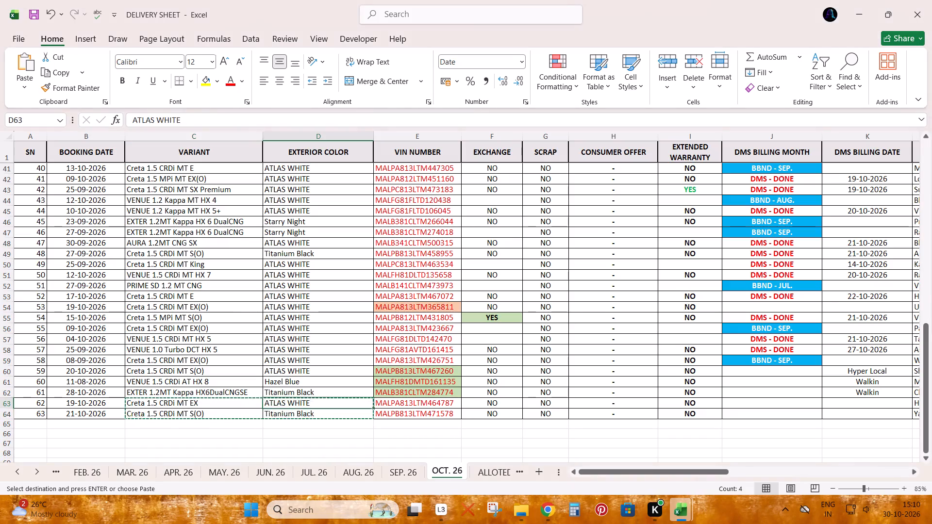
key(Right)
key(Right)
key(Right)
key(Right)
key(Right)
key(Right)
key(Right)
key(Right)
key(Right)
key(Right)
key(Right)
key(shift+Down)
key(ctrl+c)
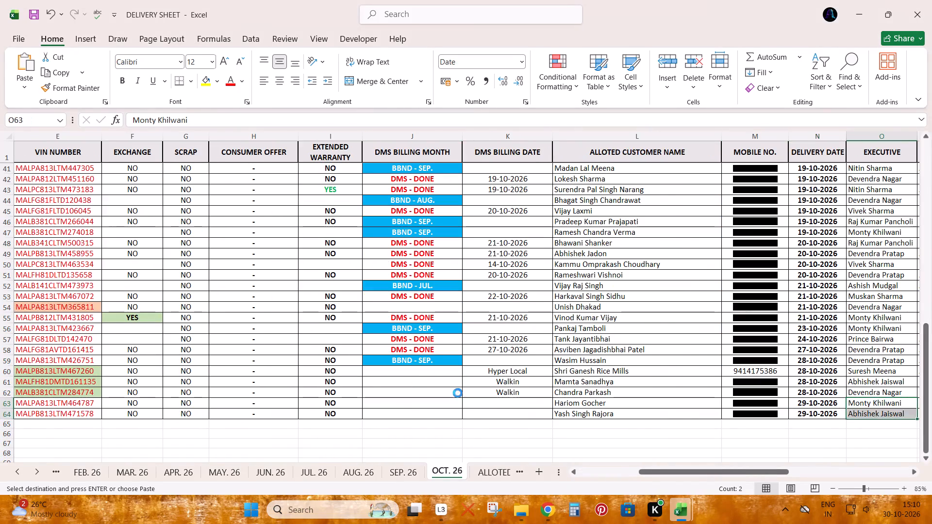
key(alt+Tab)
key(ctrl+v)
Copy the VIN numbers of the same two deliveries from OCT. 26 into the VIN column, rows 22 and 23, of PENDING - 30-10-26.
key(Right)
key(alt+Tab)
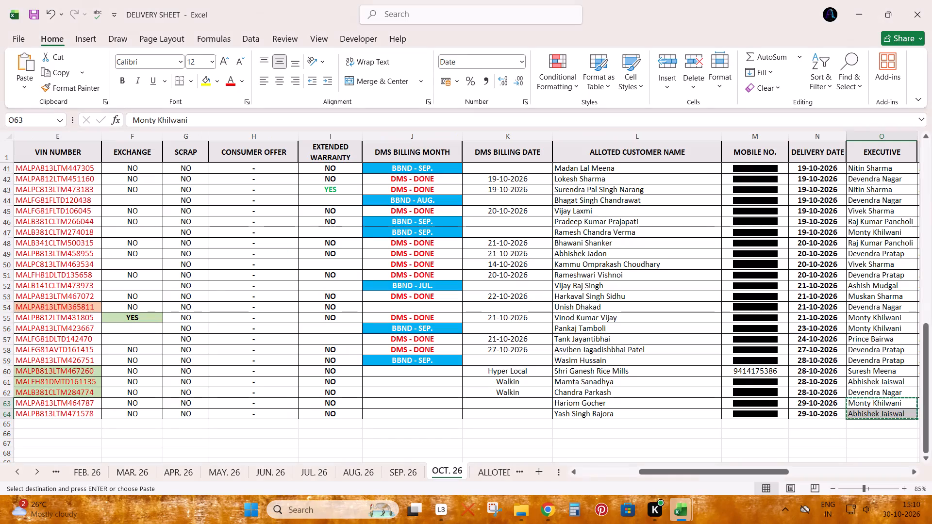
key(Left)
key(Left)
key(Left)
key(Left)
key(Left)
key(Left)
key(Left)
key(Left)
key(Left)
key(Left)
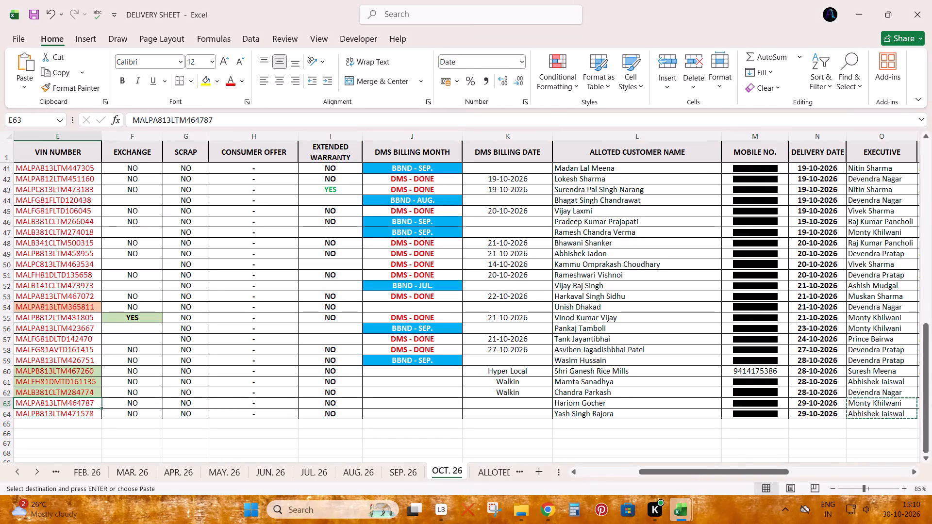
key(ctrl+shift+Down)
key(ctrl+c)
key(alt+Tab)
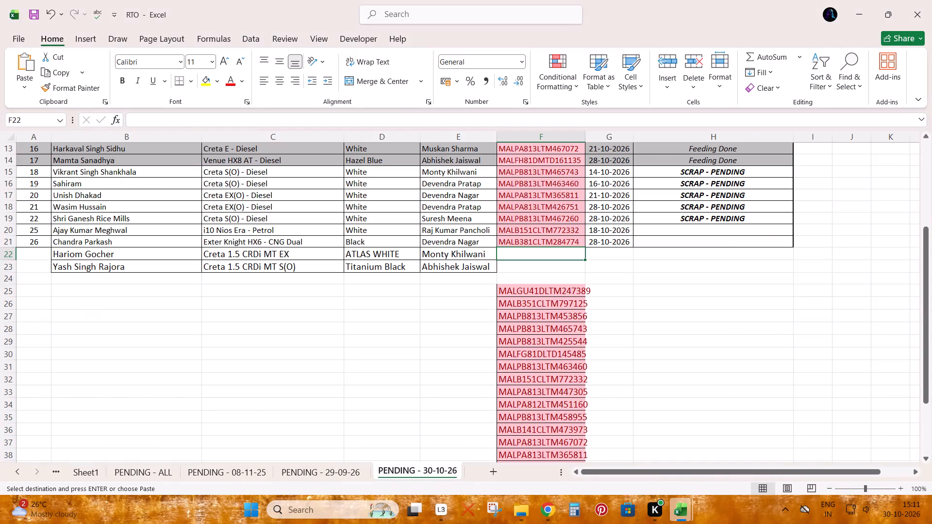
key(ctrl+v)
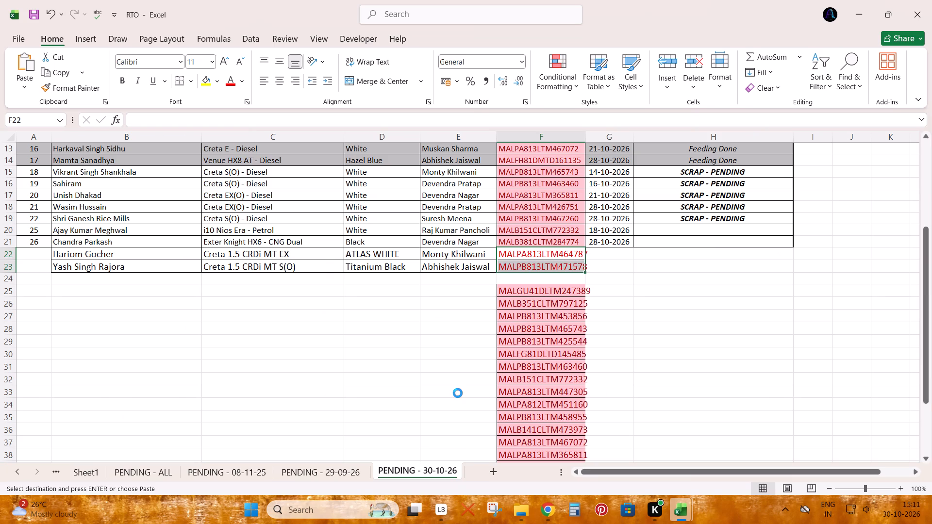
Copy the two 29-10-2026 delivery dates from OCT. 26 into the DOD column, rows 22 and 23, of PENDING - 30-10-26.
key(Right)
key(alt+Tab)
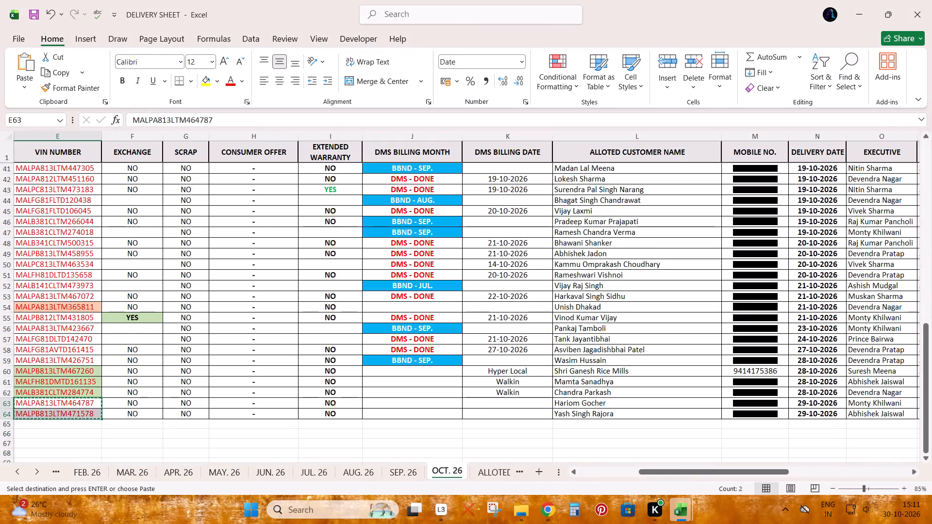
key(ctrl+Right)
key(Right)
key(Right)
key(Right)
key(Right)
key(Right)
key(shift+Down)
key(ctrl+c)
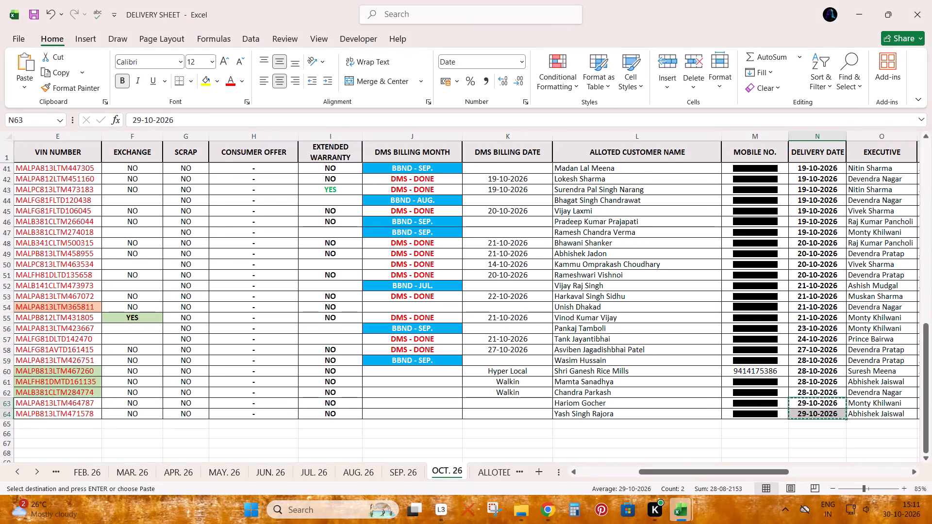
key(alt+Tab)
key(ctrl+v)
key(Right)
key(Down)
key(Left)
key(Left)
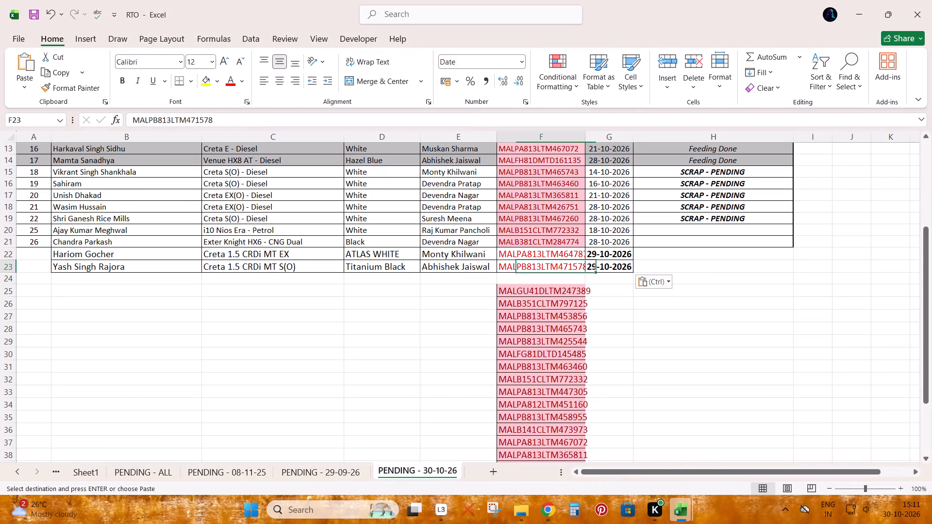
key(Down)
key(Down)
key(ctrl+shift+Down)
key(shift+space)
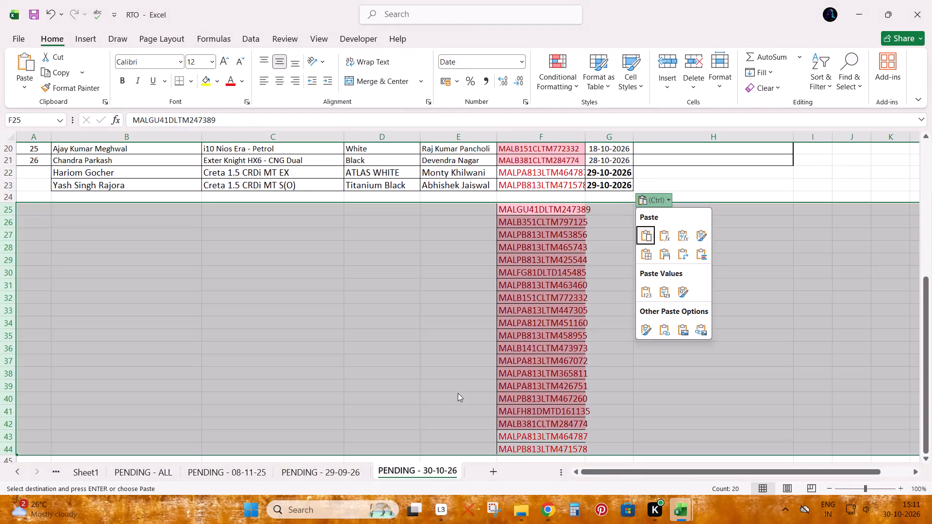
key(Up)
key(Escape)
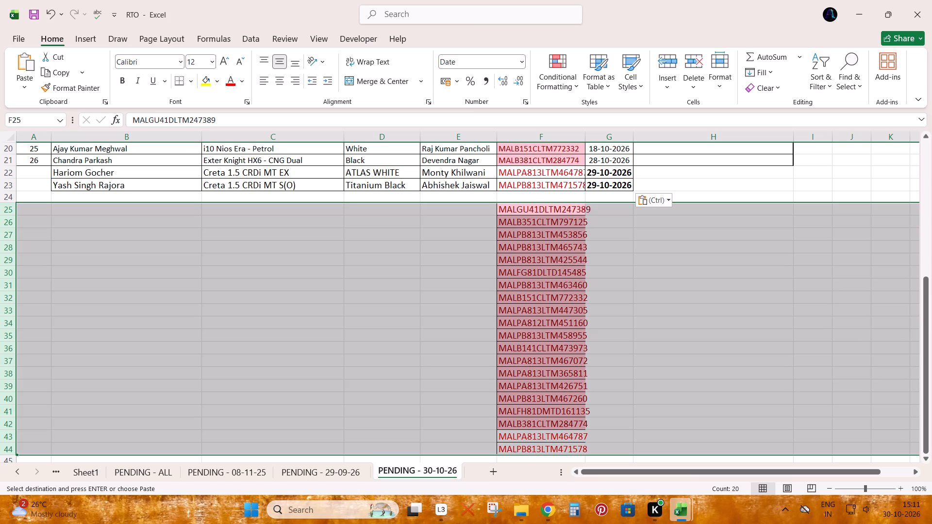
Copy the formatting of row 21 onto the two newly added delivery rows, 22 and 23.
click(556, 157)
key(shift+space)
click(69, 86)
key(ctrl+shift+Down)
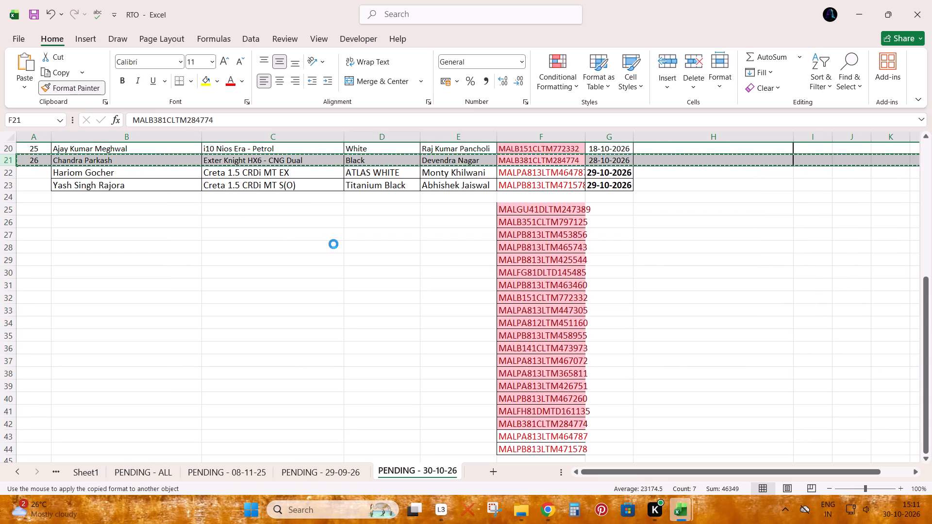
Delete entire rows 25 to 44 holding the VIN comparison list below the table, and save the workbook.
click(518, 212)
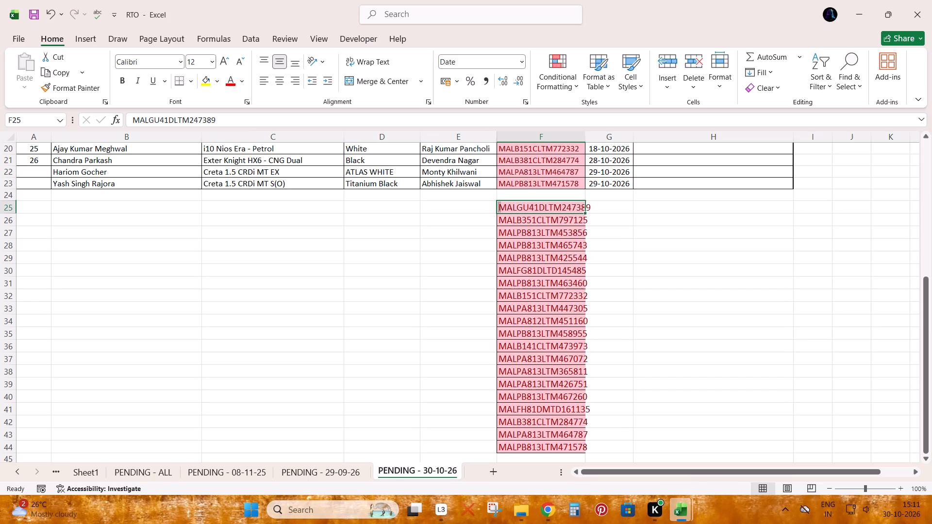
key(ctrl+shift+Down)
key(shift+space)
key(ctrl+minus)
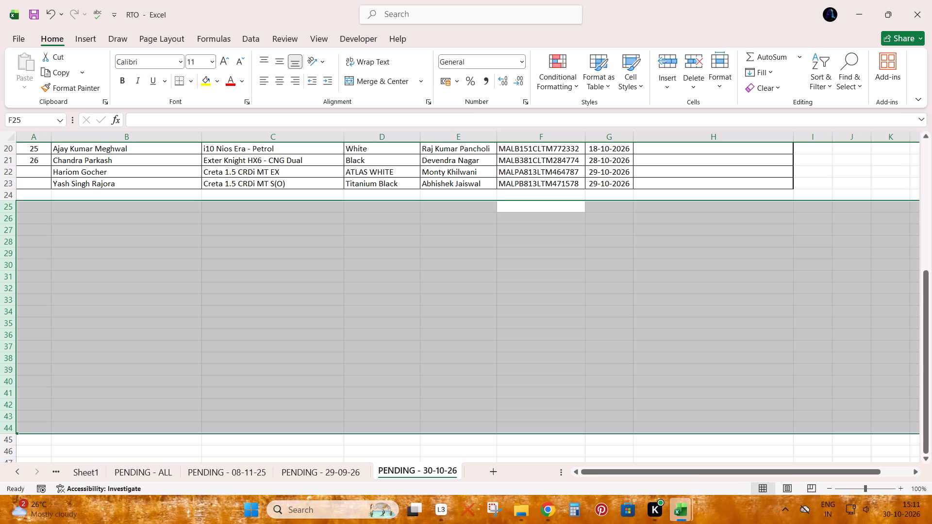
scroll(515, 213, up, 2)
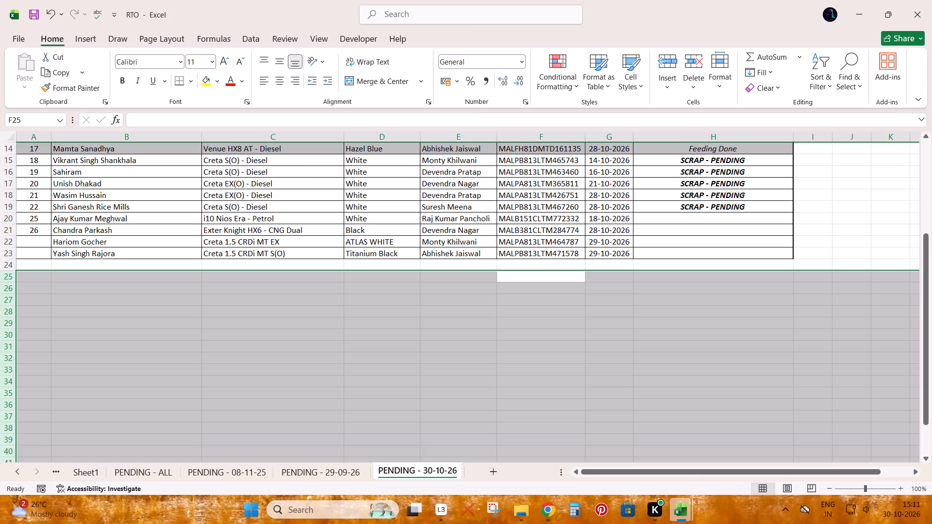
click(349, 214)
key(ctrl+s)
Renumber the Sr. No. column from 1 to 11 for the Feeding Done rows, 4 to 14, by filling the series.
key(ctrl+Up)
key(Down)
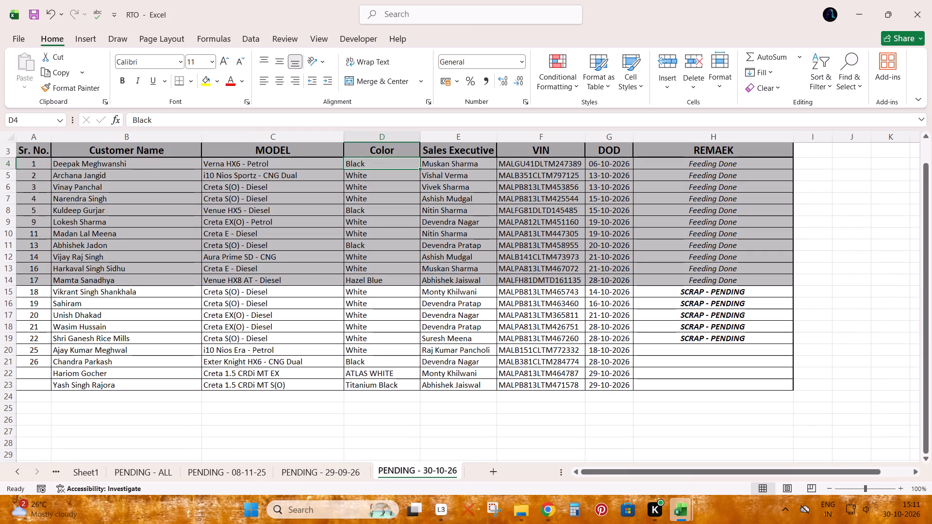
drag(38, 164, 40, 175)
drag(51, 179, 51, 218)
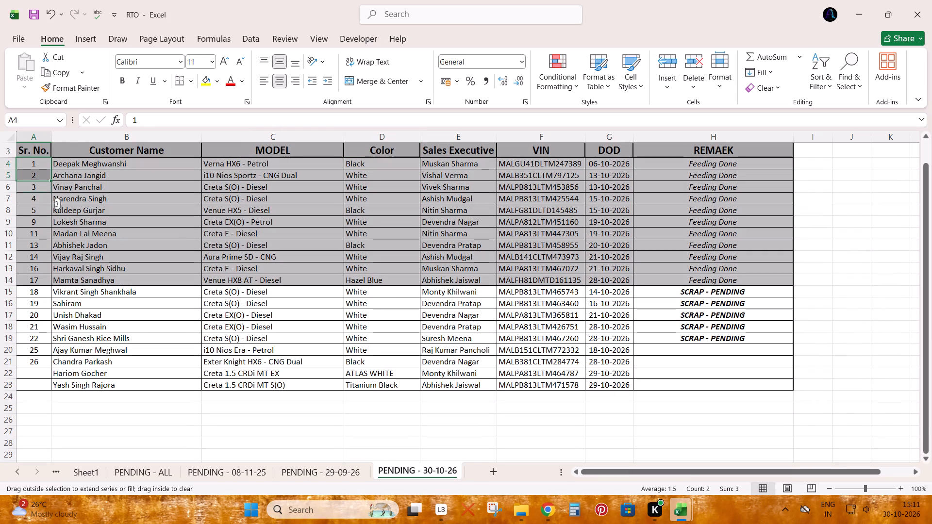
drag(51, 218, 43, 287)
click(39, 286)
Enter 12 and 13 as the serial numbers in rows 15 and 16, fill the series to 20 in row 23, and save.
click(40, 291)
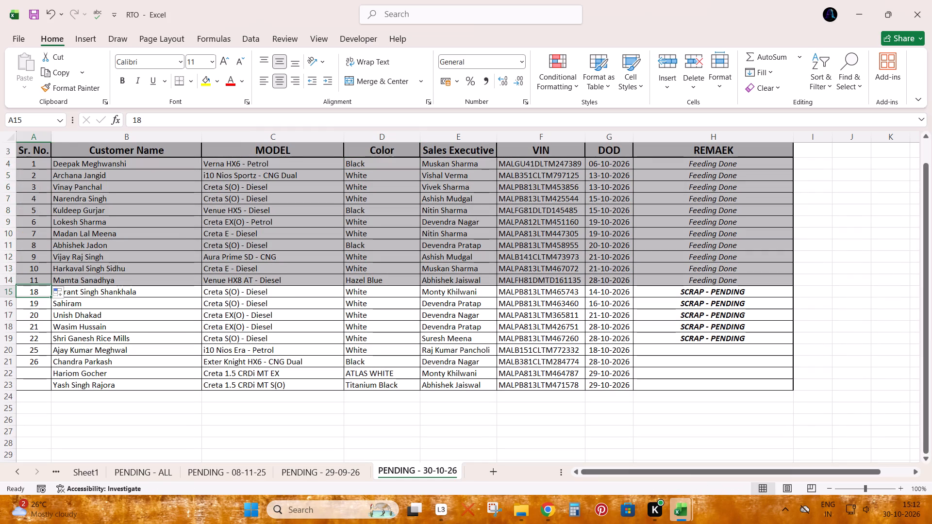
text(123)
key(Return)
key(Up)
text(12)
key(Return)
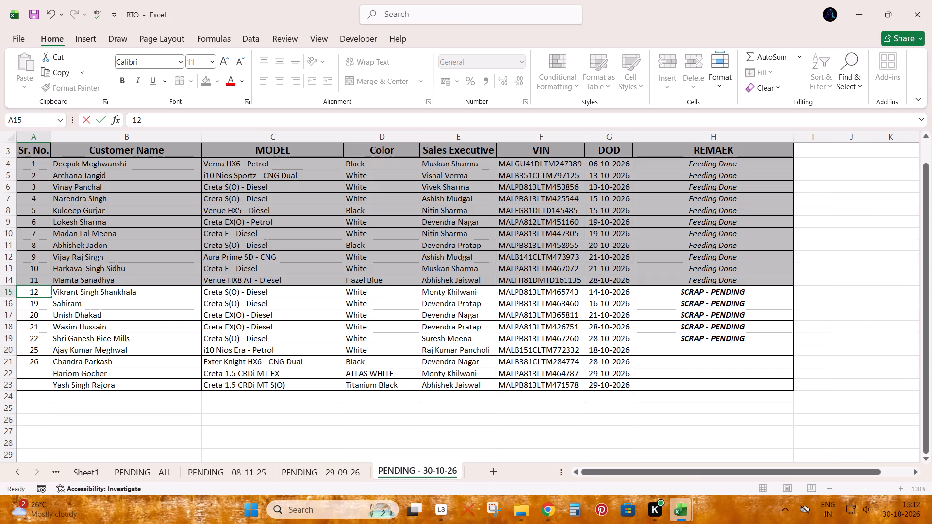
text(13)
key(Return)
key(Up)
key(Up)
key(shift+Down)
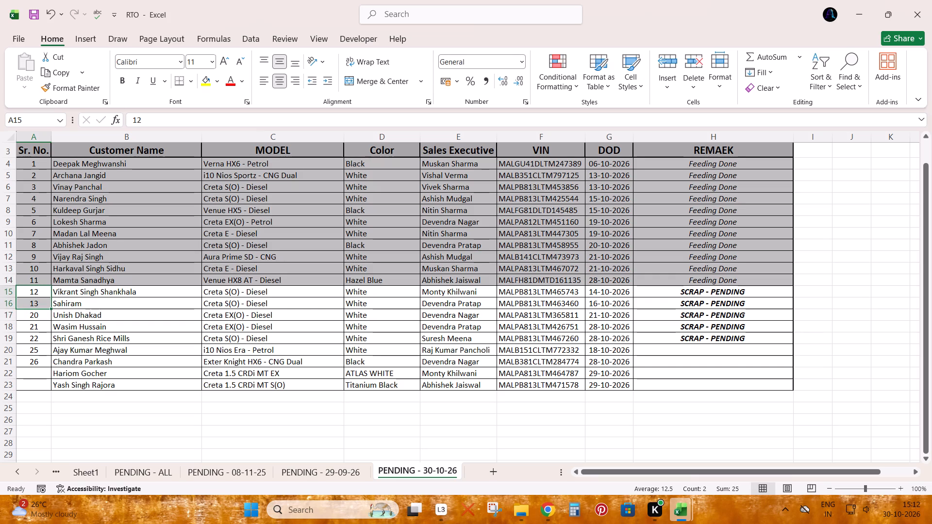
drag(50, 308, 50, 389)
click(102, 366)
key(ctrl+s)
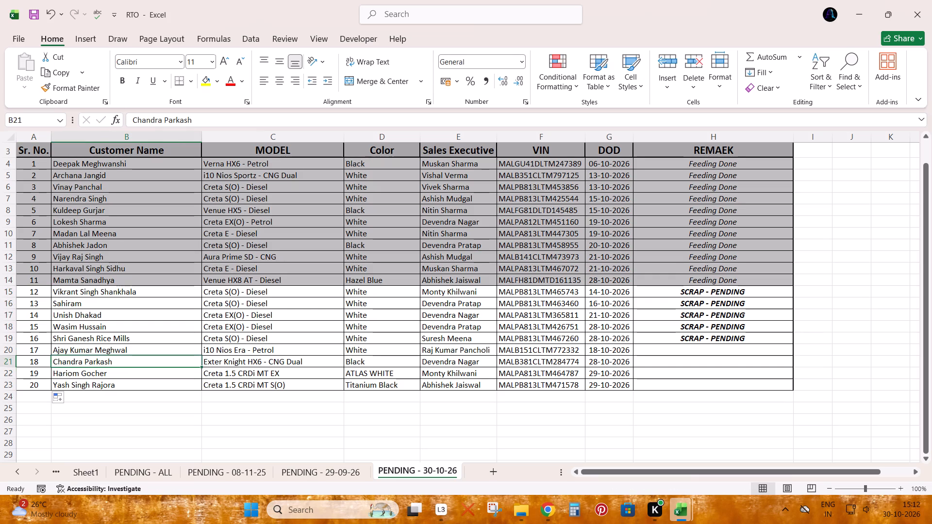
Go to the MODEL entries of the two newly added deliveries in rows 22 and 23.
click(289, 374)
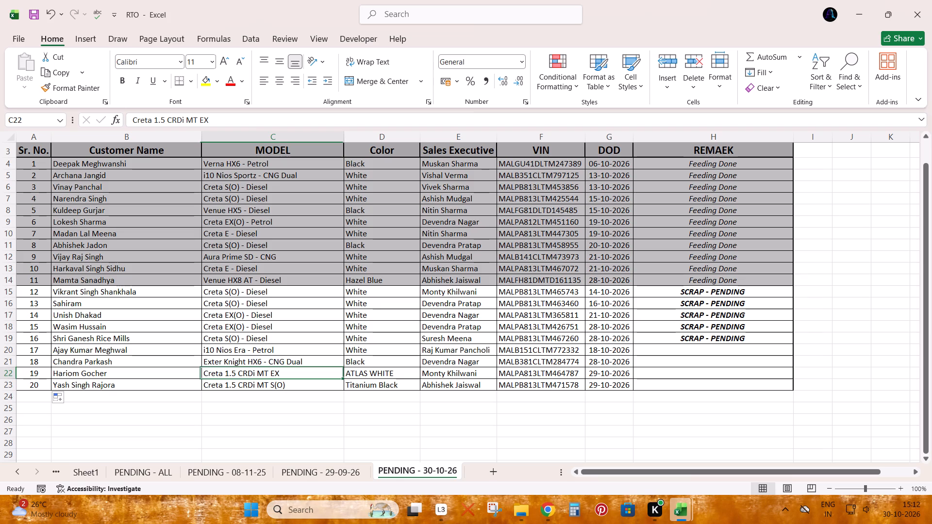
click(293, 386)
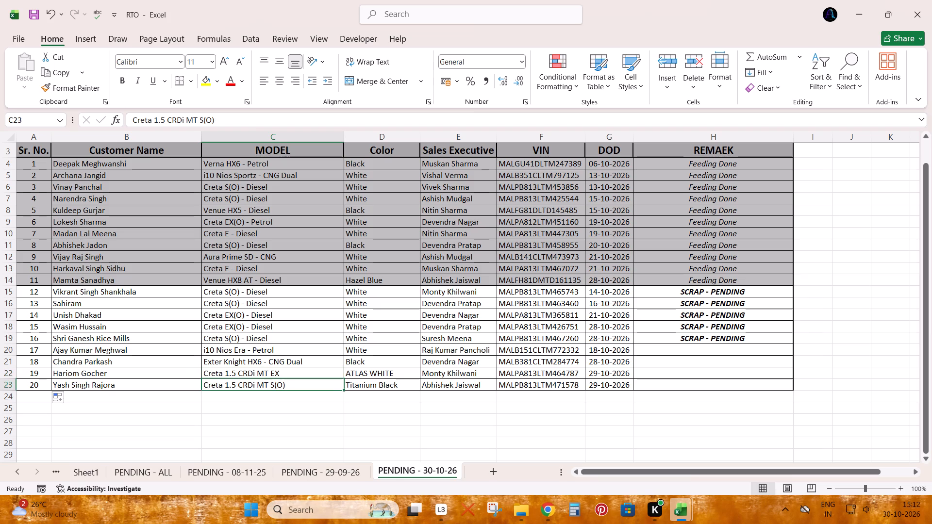
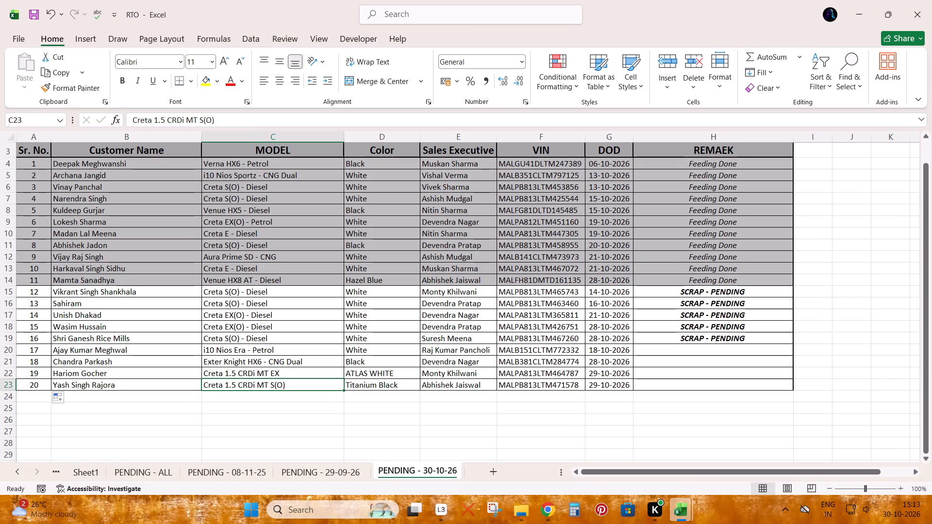
Move the Creta 1.5 CRDi MT S(O) delivery from row 23 to row 20, directly below the SCRAP - PENDING rows.
key(shift+space)
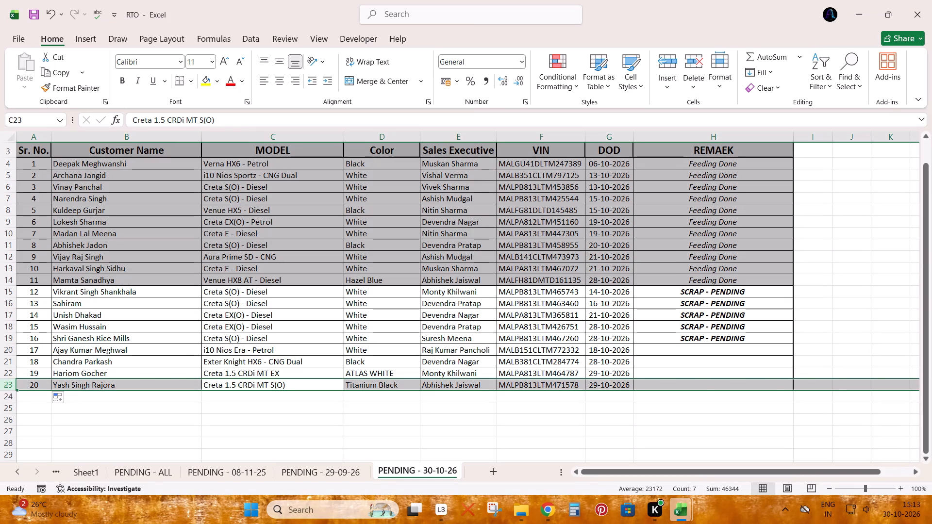
key(ctrl+x)
key(Up)
key(Up)
key(Up)
key(shift+space)
key(ctrl+plus)
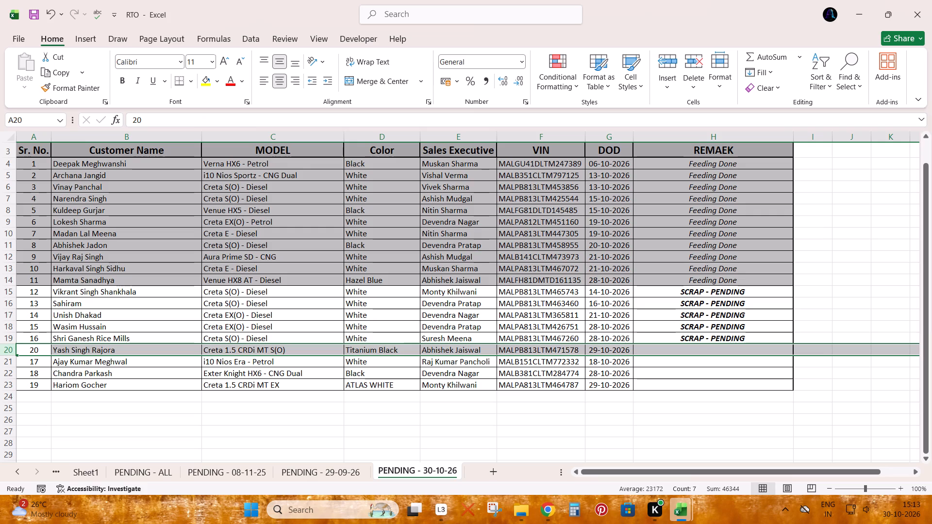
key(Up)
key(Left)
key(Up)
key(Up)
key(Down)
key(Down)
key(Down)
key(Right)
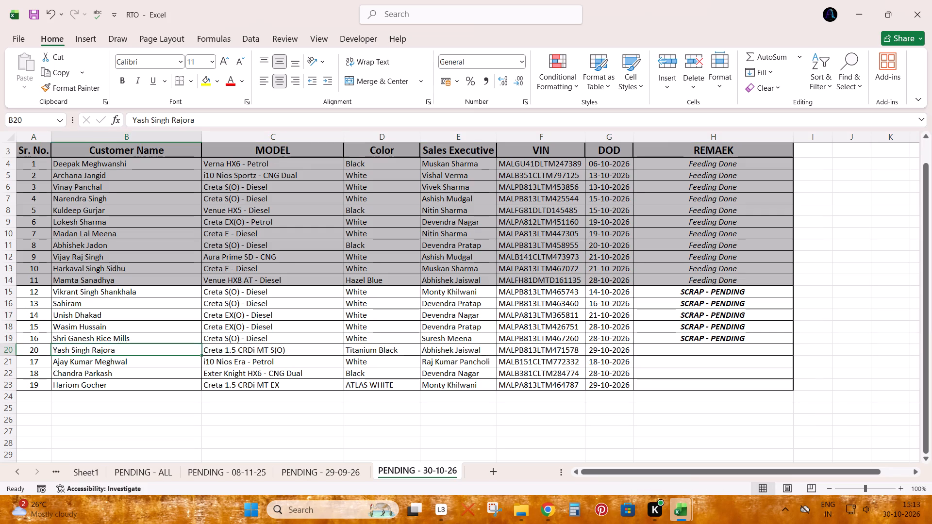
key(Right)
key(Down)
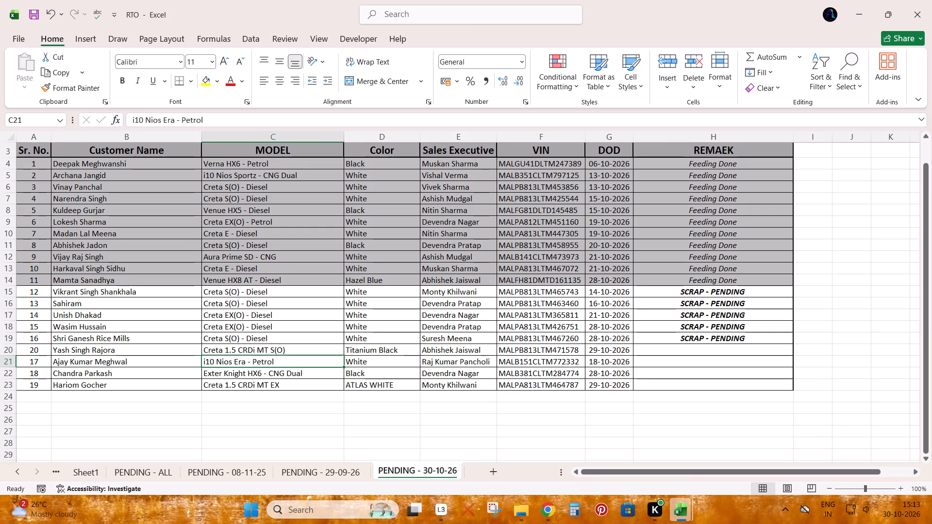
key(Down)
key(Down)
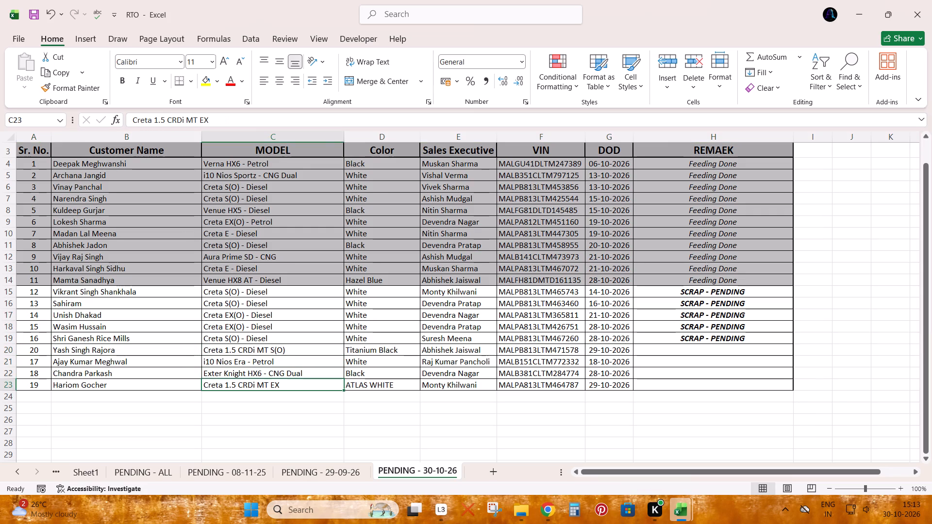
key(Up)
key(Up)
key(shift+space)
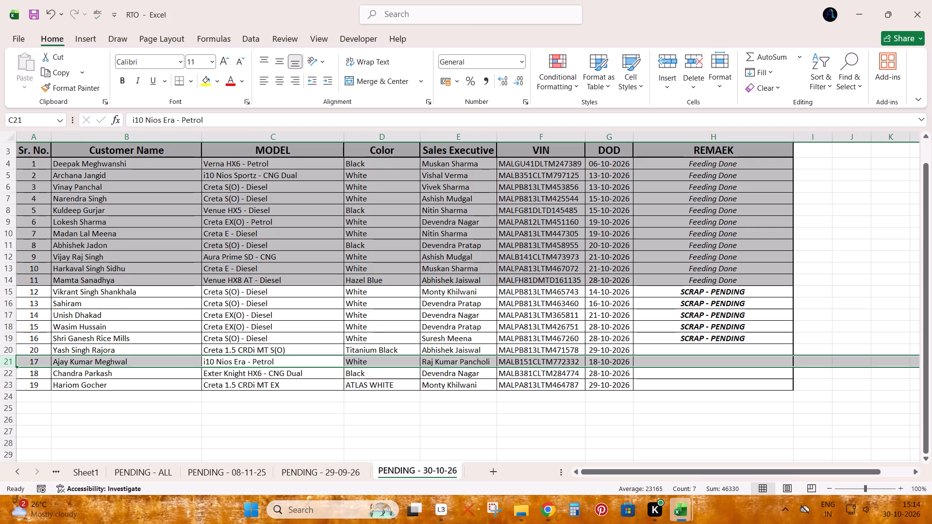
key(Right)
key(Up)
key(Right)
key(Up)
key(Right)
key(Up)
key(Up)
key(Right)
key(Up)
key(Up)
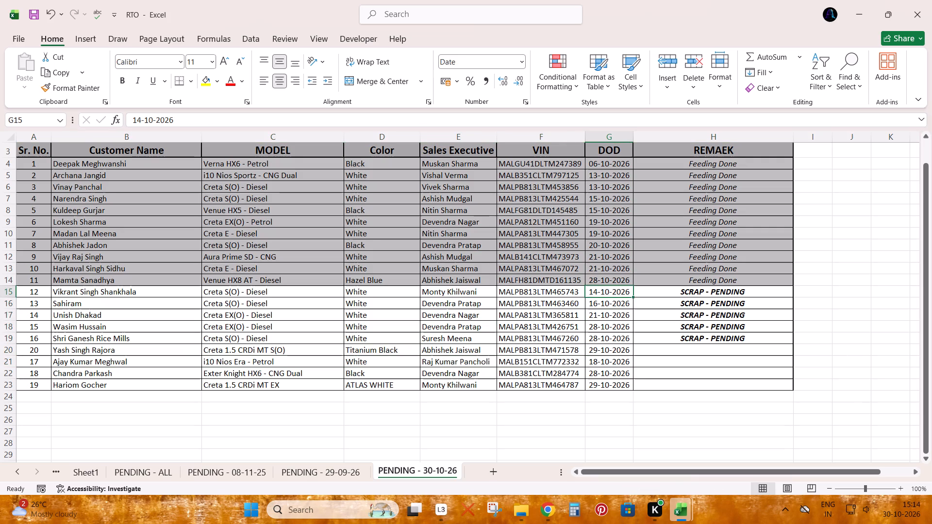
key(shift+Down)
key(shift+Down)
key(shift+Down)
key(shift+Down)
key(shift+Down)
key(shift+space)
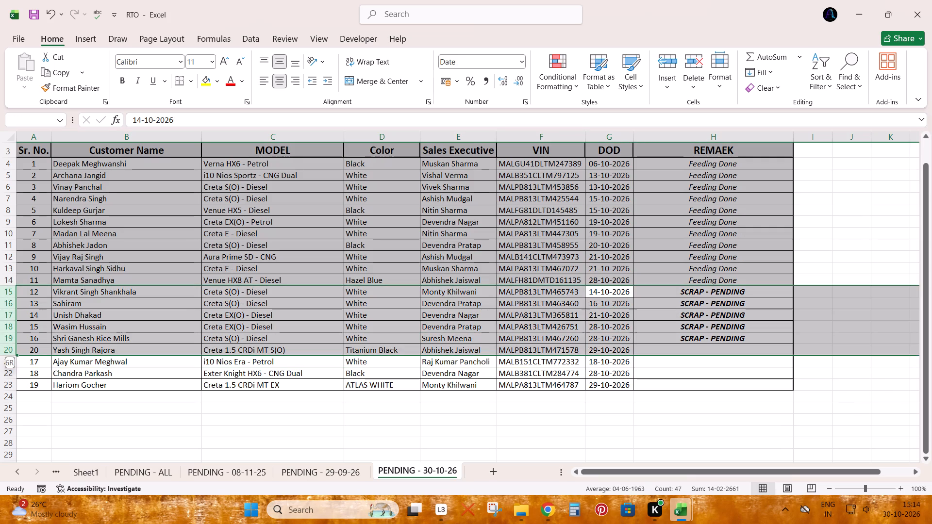
Fill the SCRAP - PENDING remark down into row 20 for the moved Creta delivery.
key(Right)
key(Down)
key(Right)
key(Down)
key(Down)
key(Left)
key(Down)
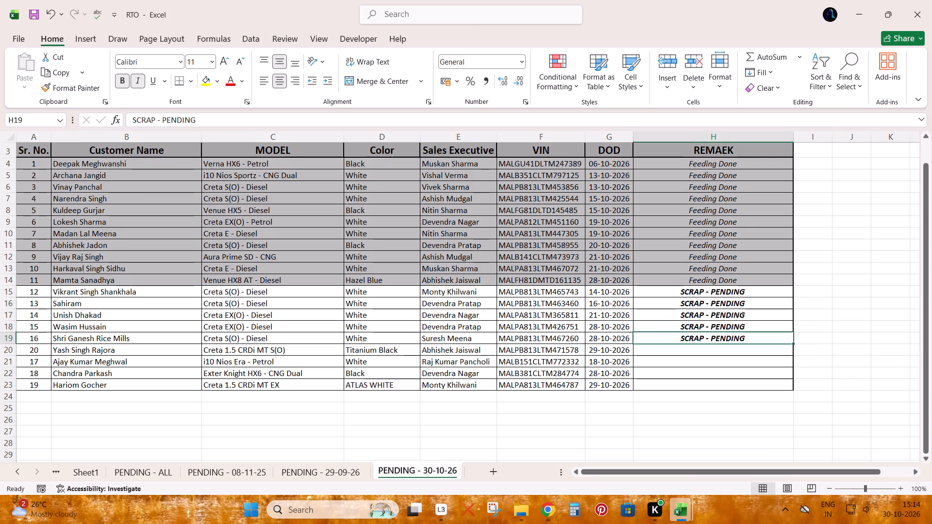
key(ctrl+Down)
key(ctrl+Up)
key(Down)
key(ctrl+d)
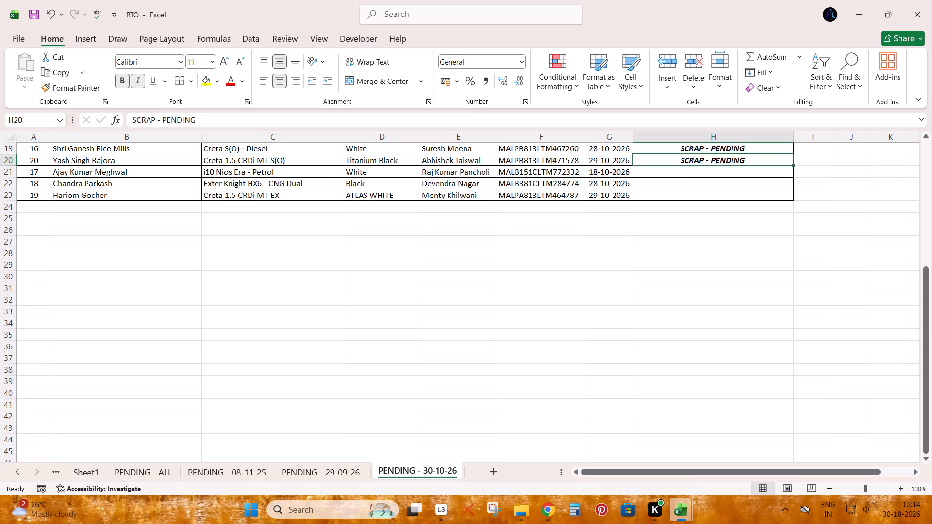
Sort entire rows 15 to 20, the SCRAP - PENDING deliveries, by DOD from oldest to newest.
key(Up)
key(Up)
key(Up)
key(Up)
key(Up)
key(Left)
key(Up)
key(Up)
key(Up)
key(Down)
key(Down)
key(Down)
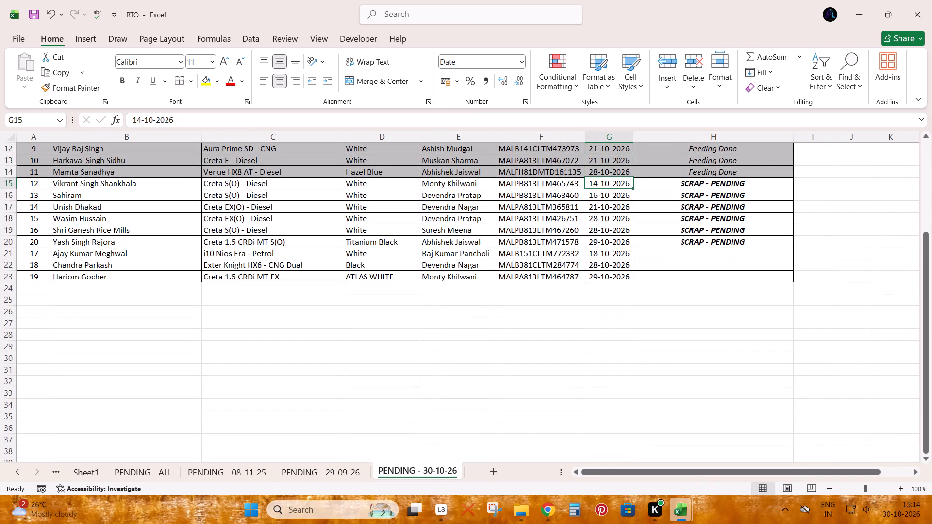
key(shift+Down)
key(shift+Down)
key(shift+Down)
key(shift+Down)
key(shift+Down)
key(shift+space)
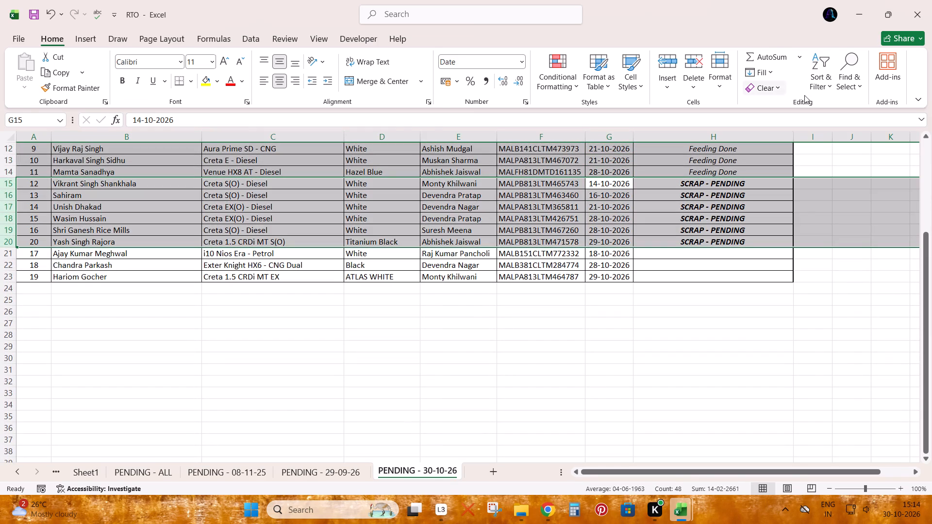
click(817, 89)
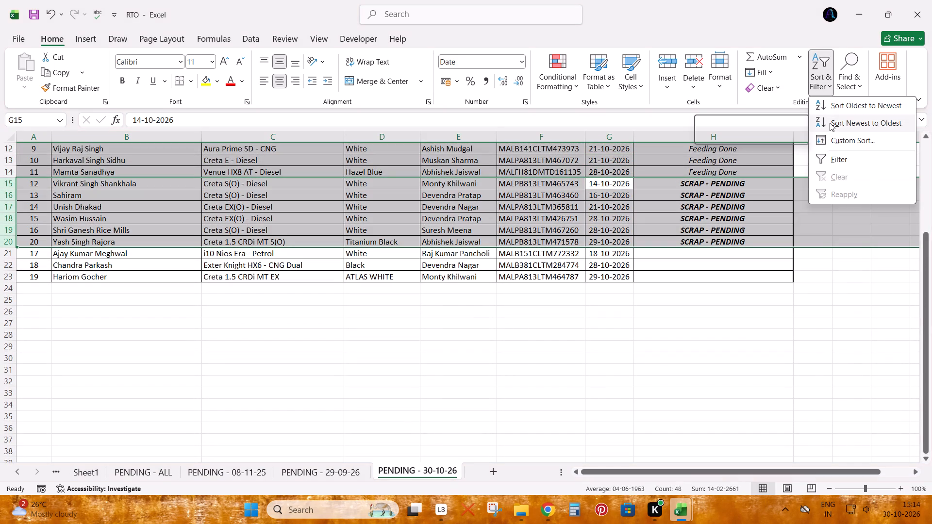
click(830, 109)
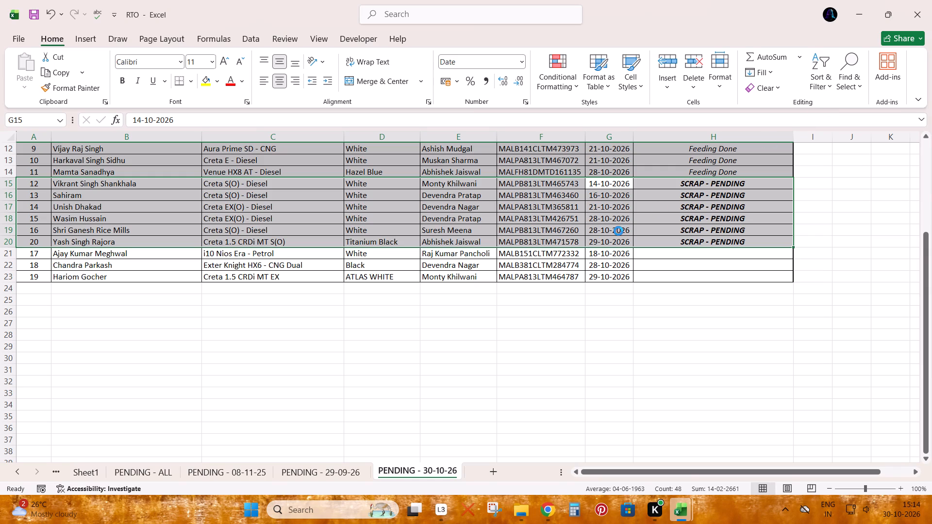
Renumber the Sr. No. column by filling the series down to 20 in row 23, and save the workbook.
click(601, 256)
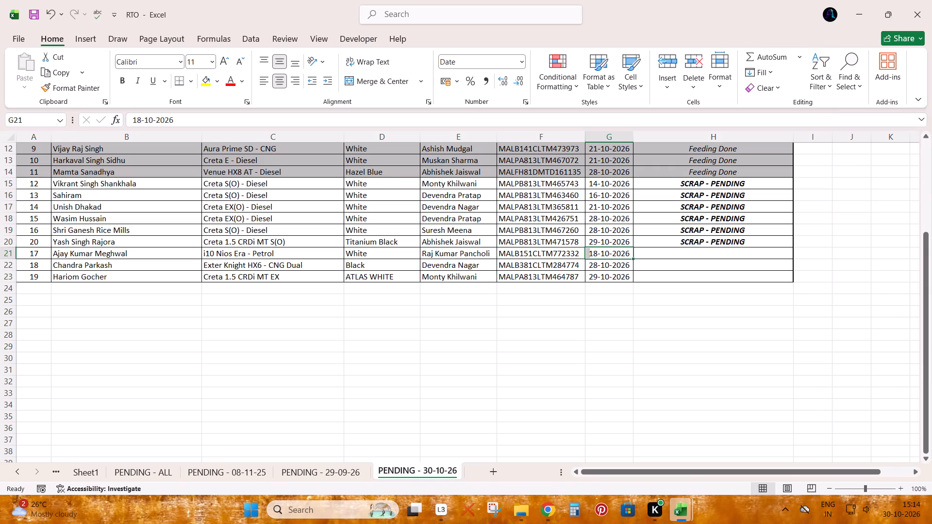
key(ctrl+Left)
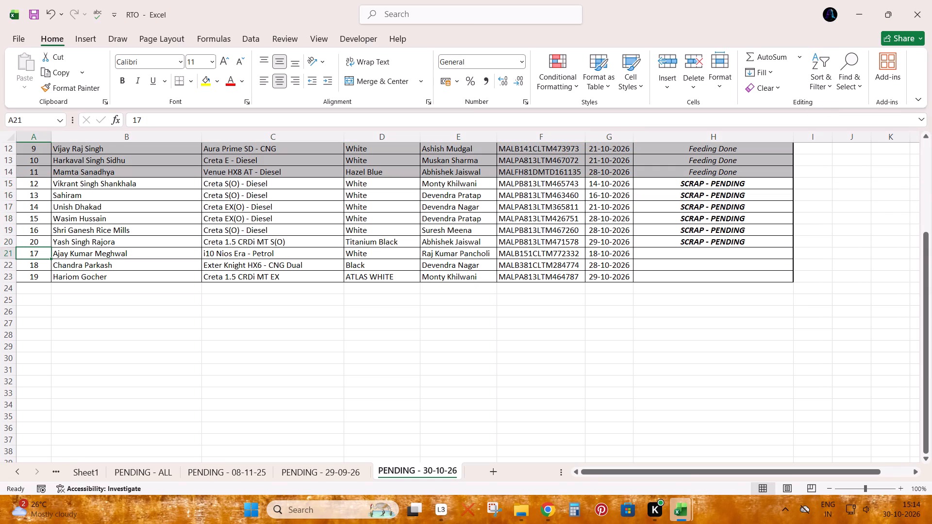
drag(37, 195, 41, 204)
double_click(50, 213)
click(116, 220)
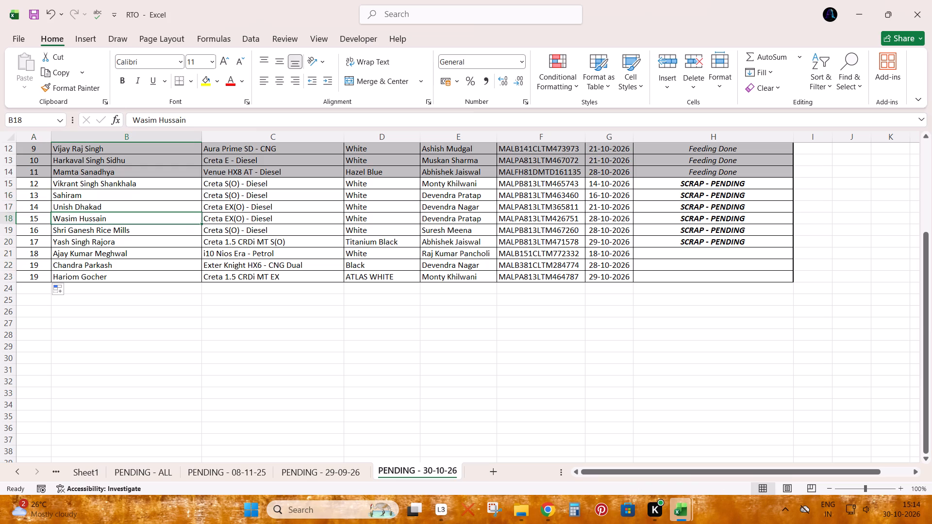
key(ctrl+s)
Change the sheet's title to PENDING - RTO (20).
scroll(250, 307, up, 3)
scroll(250, 307, down, 1)
scroll(250, 307, up, 3)
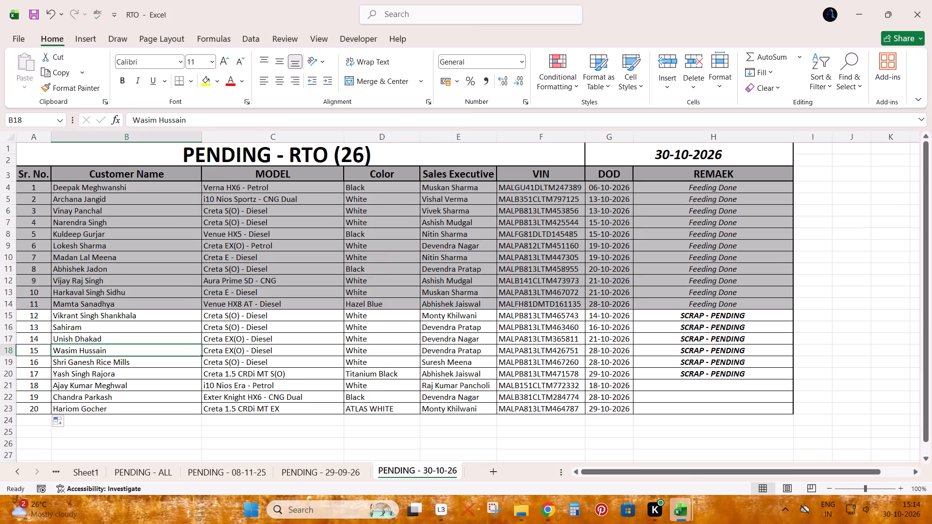
click(365, 162)
click(200, 121)
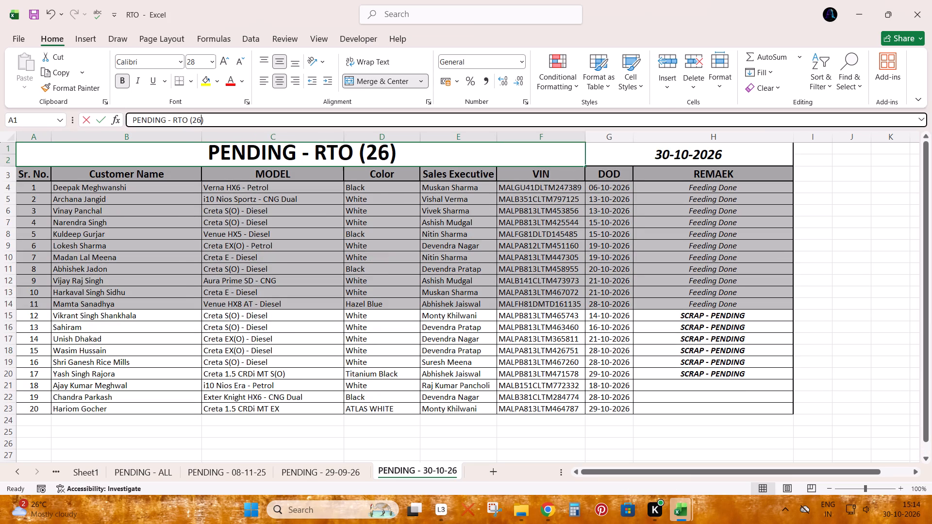
key(BackSpace)
key(0)
key(Return)
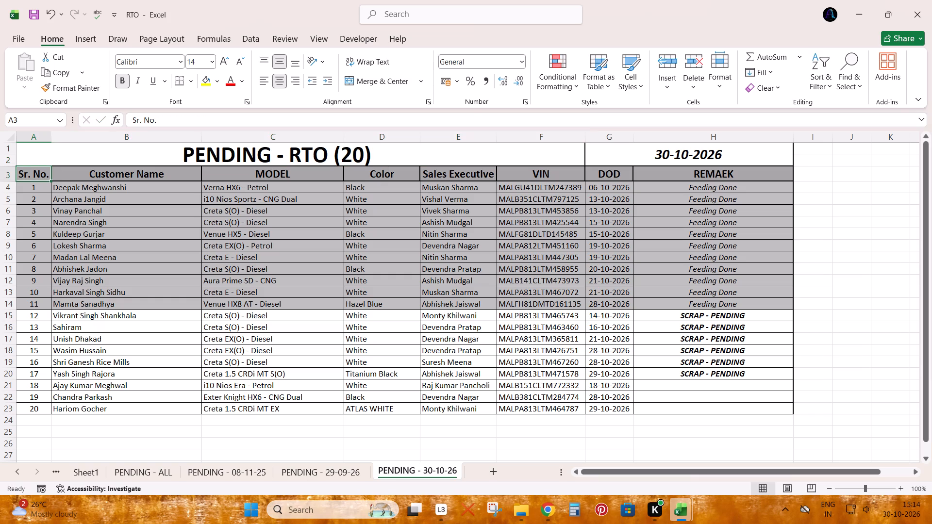
Apply thick outside borders around the whole table, including the title rows, and save the workbook.
click(150, 267)
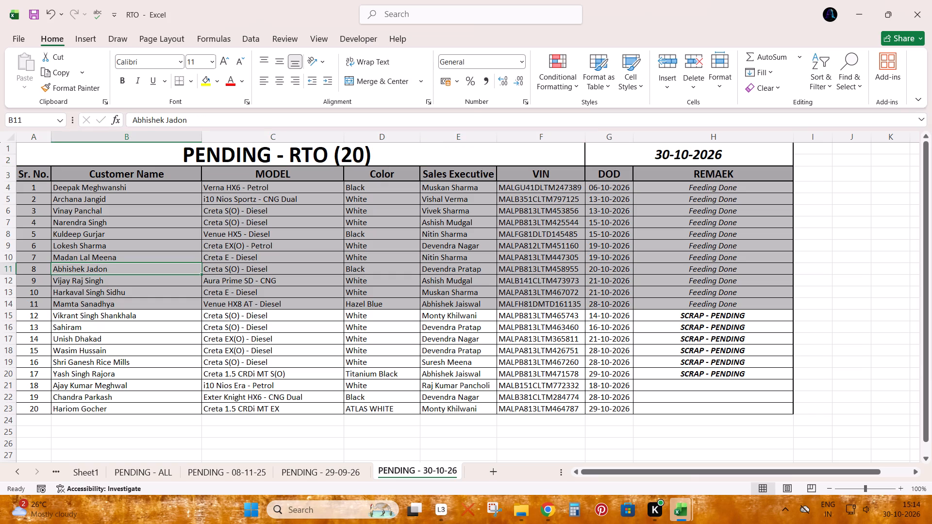
key(ctrl+a)
click(193, 80)
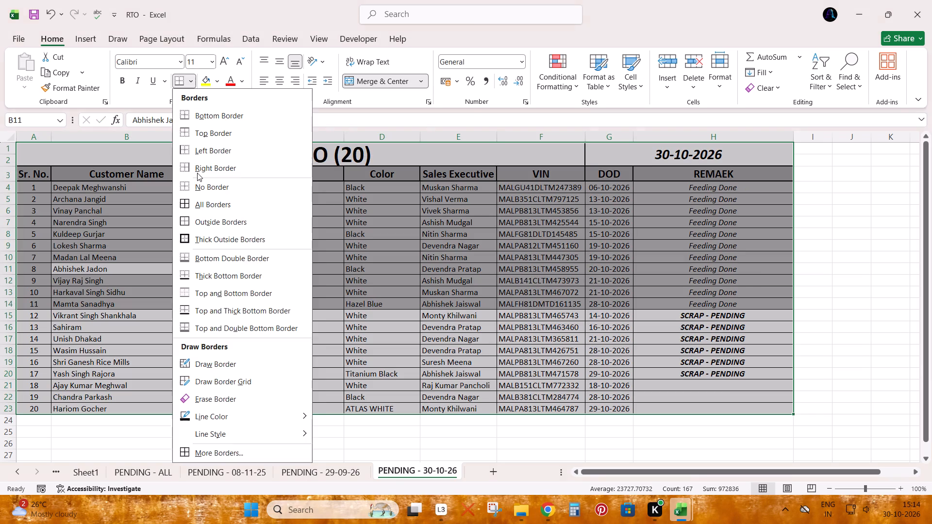
click(201, 245)
click(257, 235)
click(37, 6)
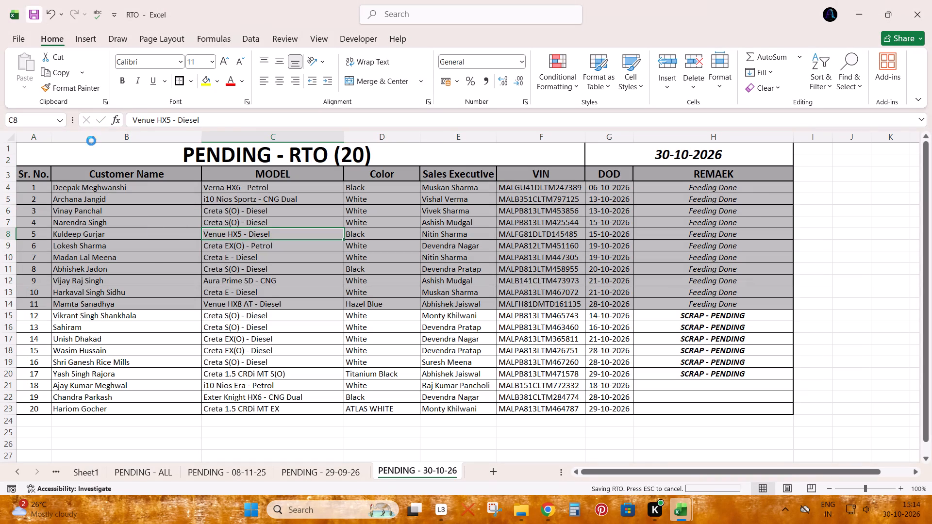
Select the whole table from the title down to row 23.
click(300, 325)
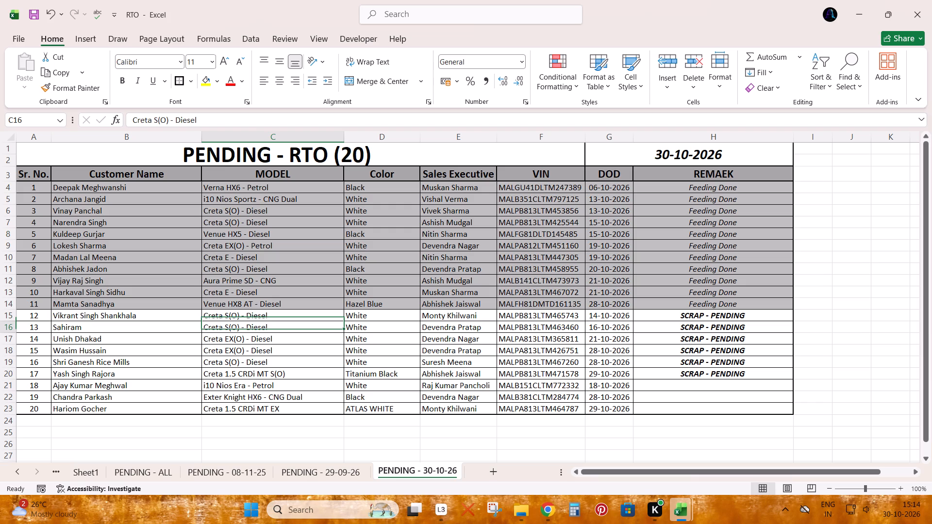
key(ctrl+a)
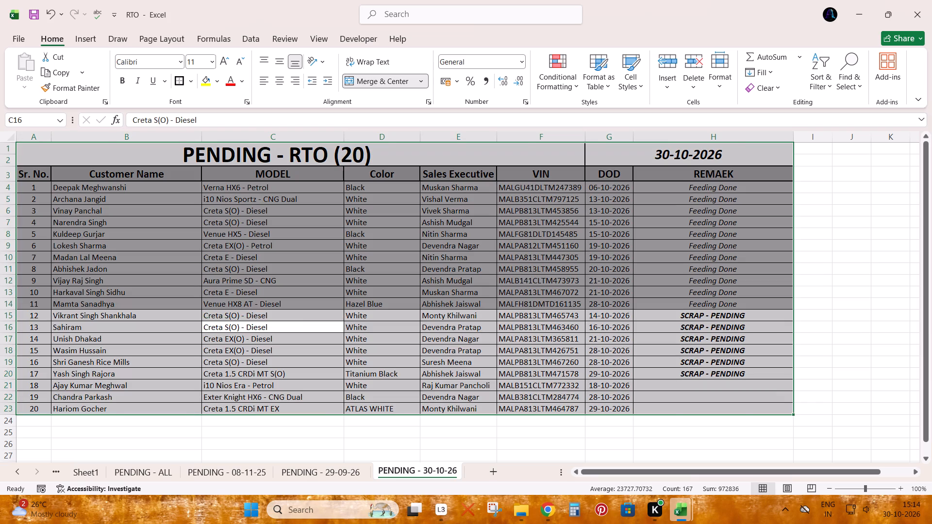
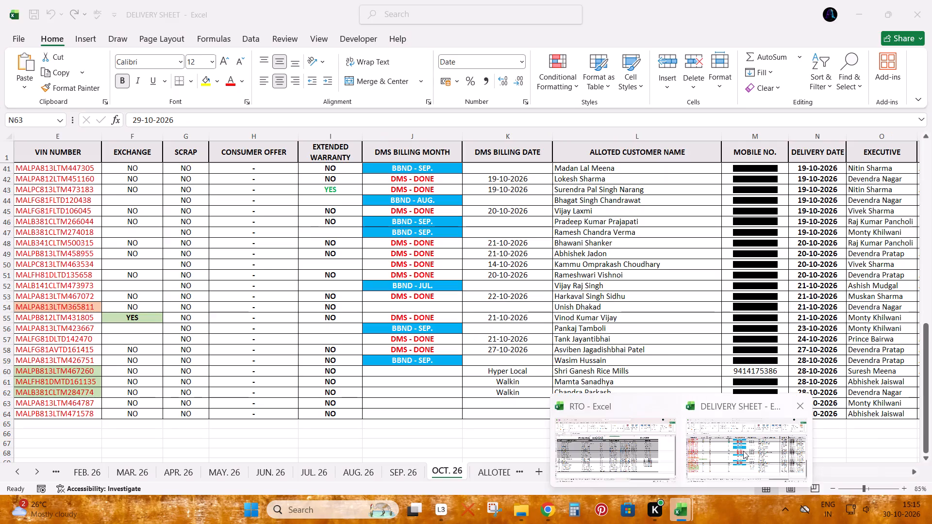
Switch to the DELIVERY SHEET workbook and close it, leaving the RTO workbook open.
click(743, 451)
click(931, 0)
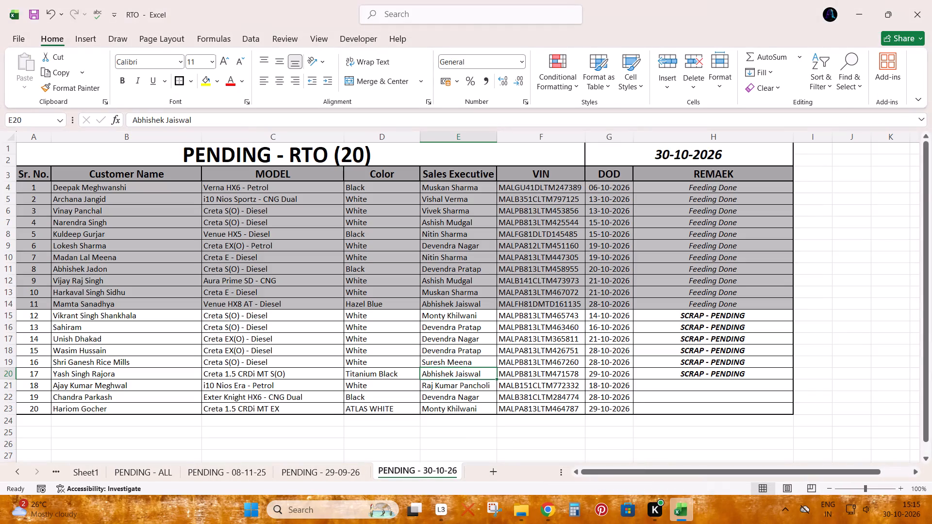
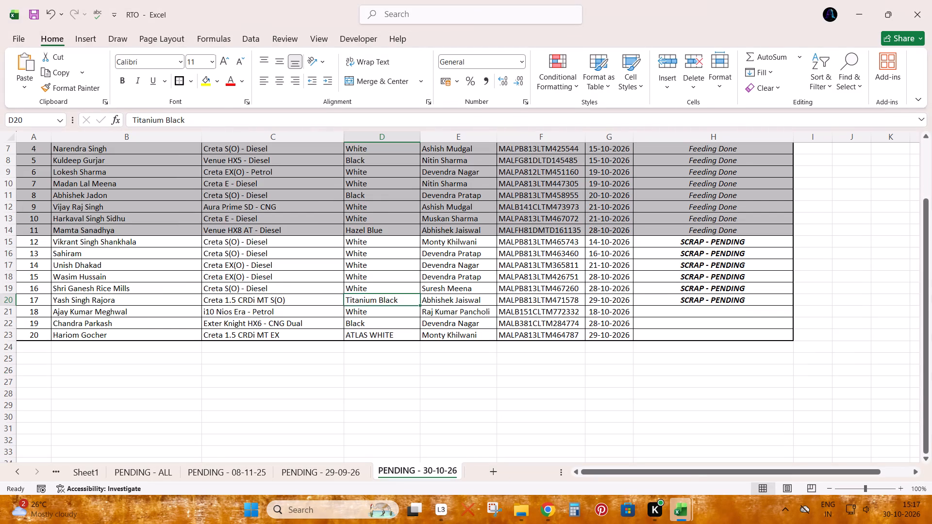
Paste the copied chassis numbers below the pending list, starting at cell F28.
click(540, 390)
key(ctrl+v)
Highlight duplicate values in chassis column F using Light Red Fill with Dark Red Text.
key(ctrl+space)
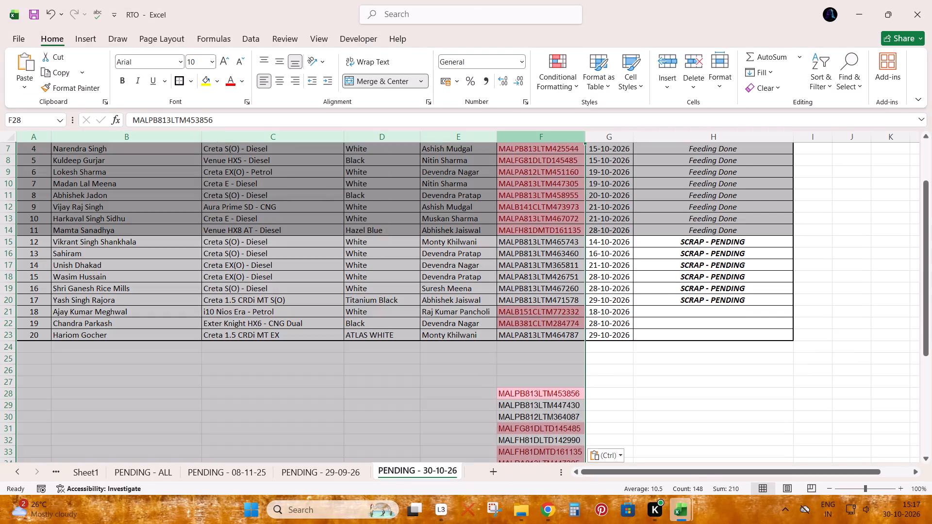
click(540, 141)
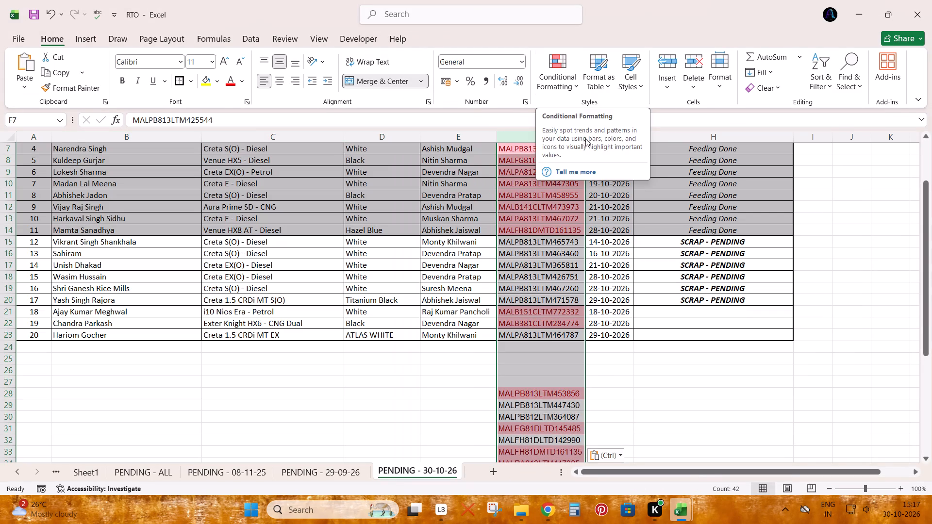
click(569, 79)
click(600, 112)
click(691, 258)
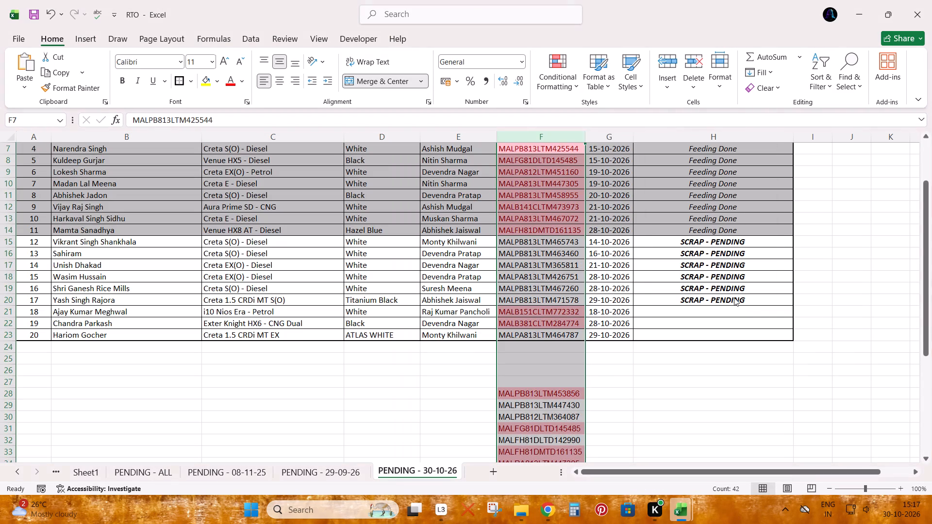
click(723, 281)
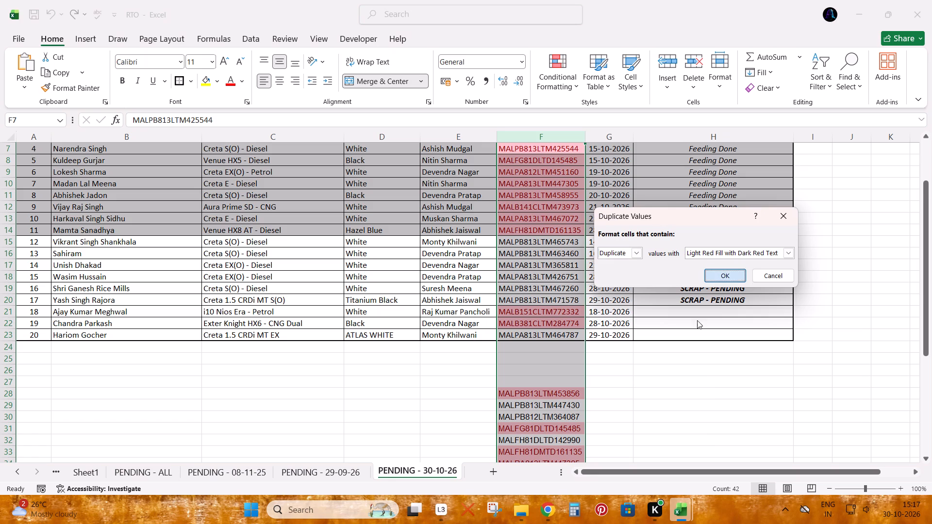
Move the two rows with highlighted chassis numbers, rows 21 and 22, directly above row 15, before the SCRAP - PENDING group.
scroll(594, 392, down, 6)
scroll(594, 392, up, 2)
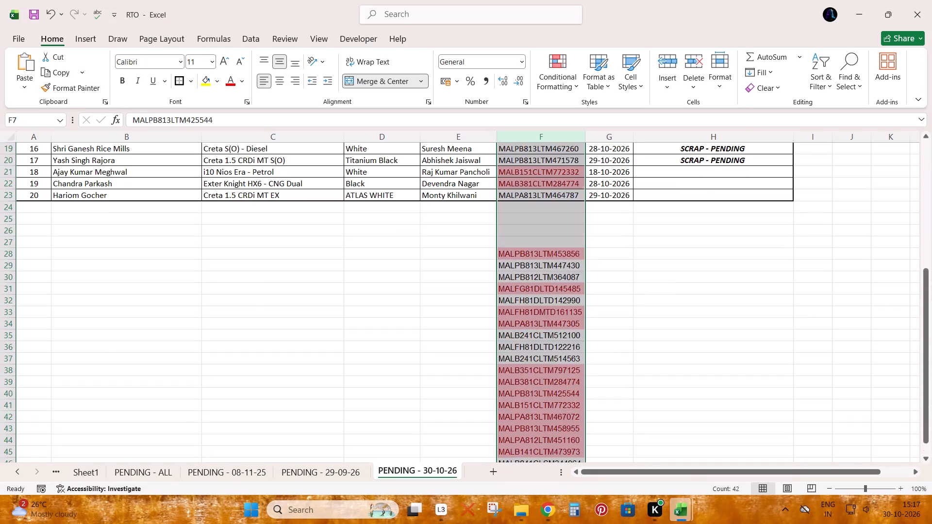
scroll(594, 392, up, 5)
drag(552, 344, 556, 355)
key(shift+space)
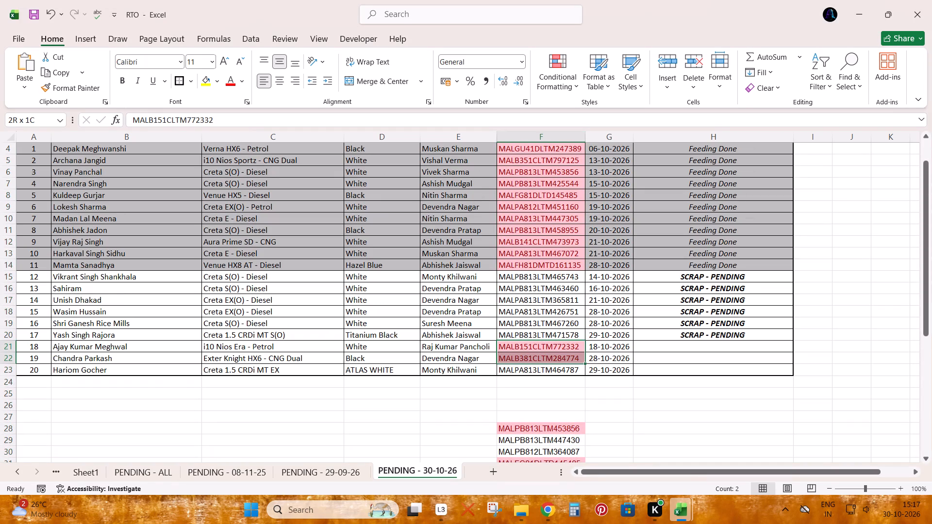
key(ctrl+x)
key(Escape)
key(shift+space)
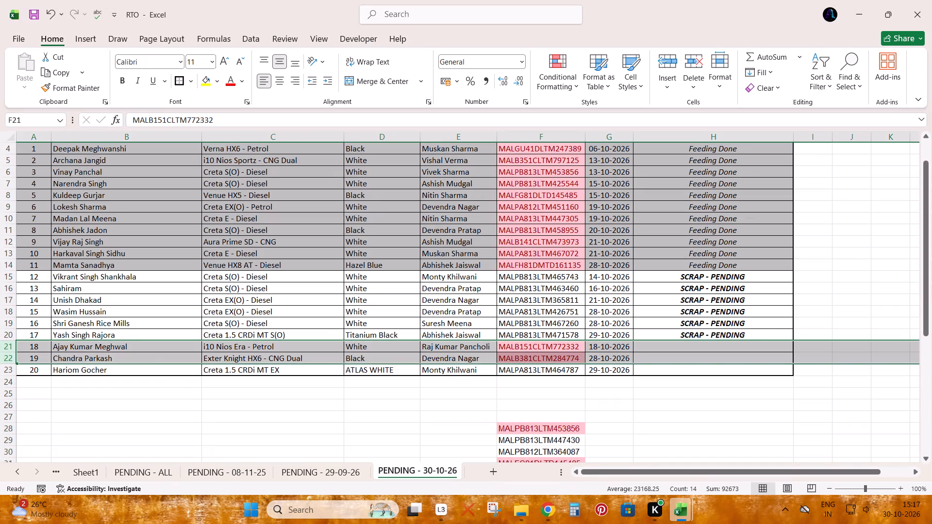
key(ctrl+x)
click(582, 278)
key(shift+space)
key(ctrl+plus)
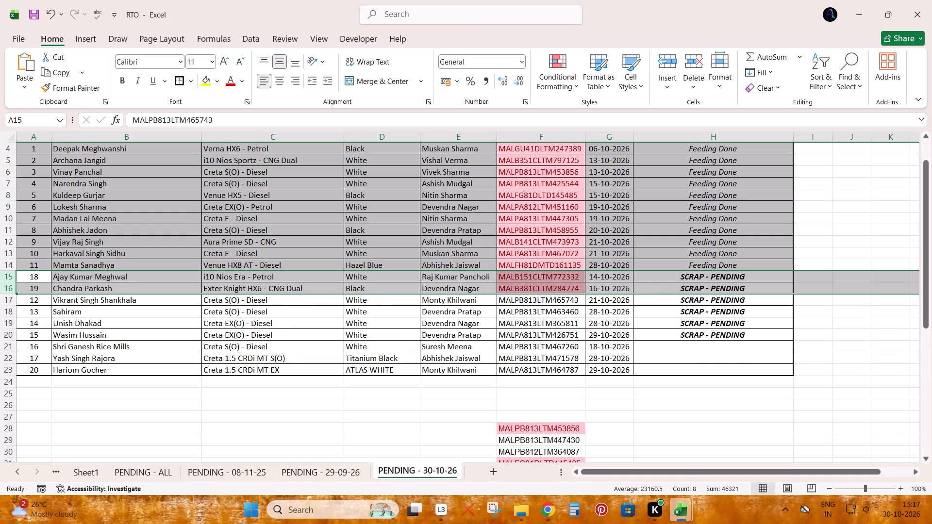
Fill the Feeding Done remark down into cells H15 and H16 for the two moved rows.
click(696, 277)
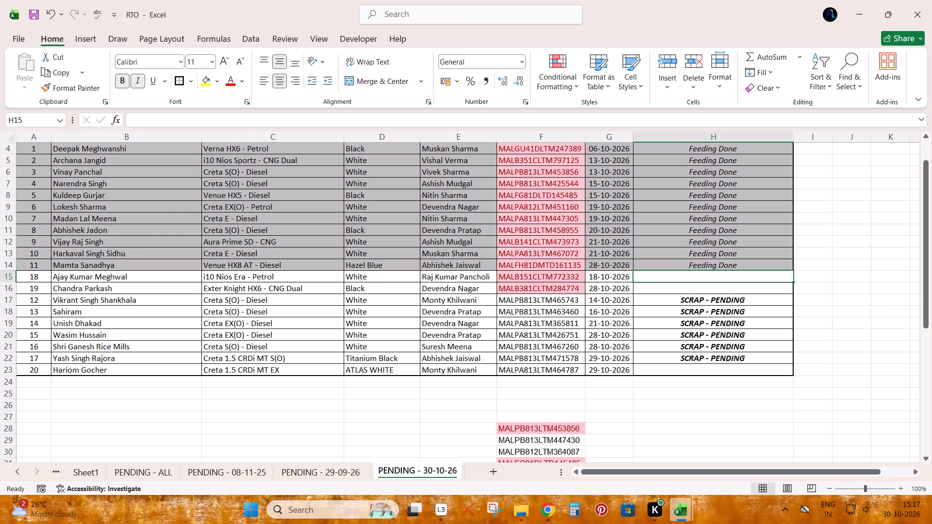
key(ctrl+d)
key(Down)
key(ctrl+d)
Copy the grey formatting of row 14 onto rows 15 and 16 with Format Painter.
key(Up)
key(Left)
key(Up)
key(Left)
key(shift+space)
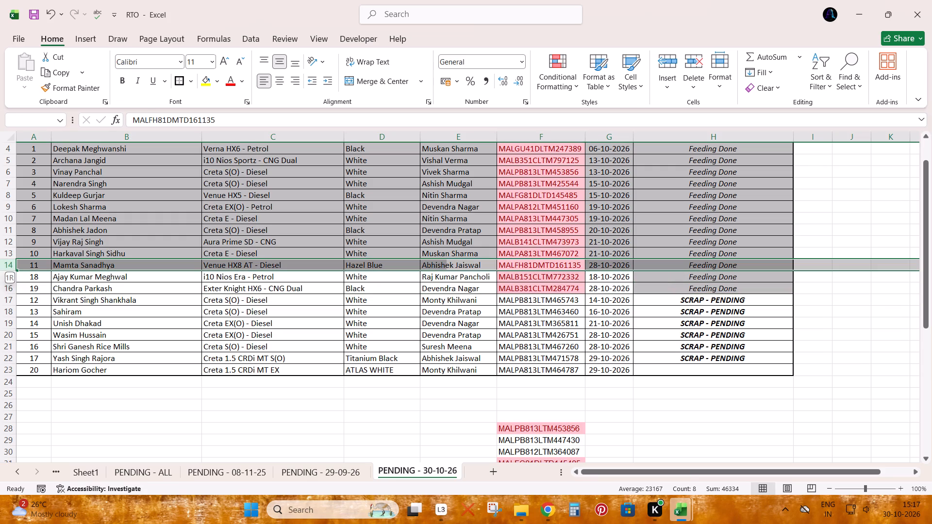
click(75, 92)
drag(3, 276, 4, 281)
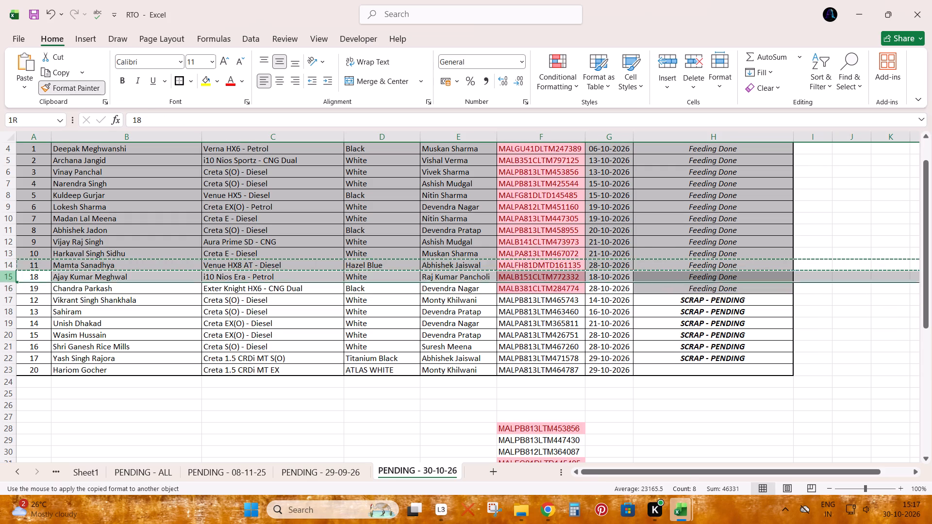
drag(4, 281, 6, 288)
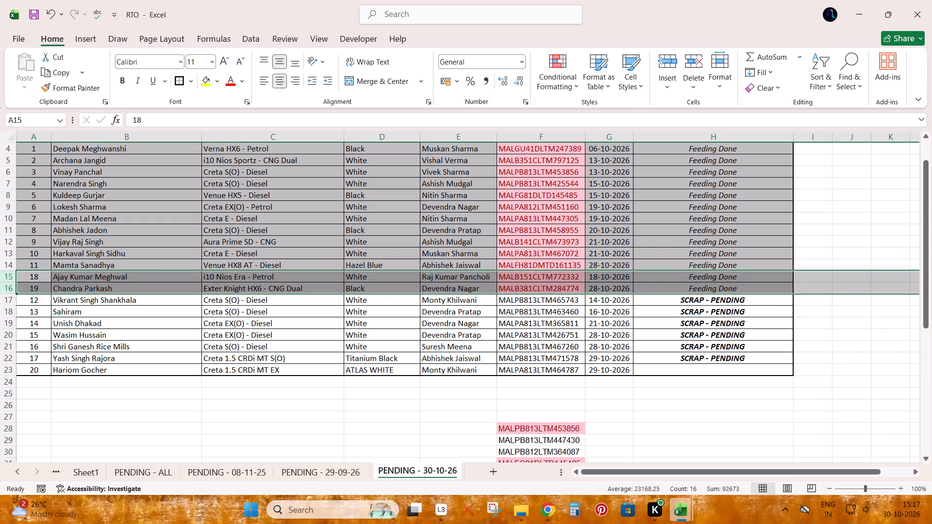
Renumber the serial numbers in column A, using 7 and 8 in A10:A11 as the start of the series.
drag(35, 236, 36, 242)
drag(41, 222, 40, 233)
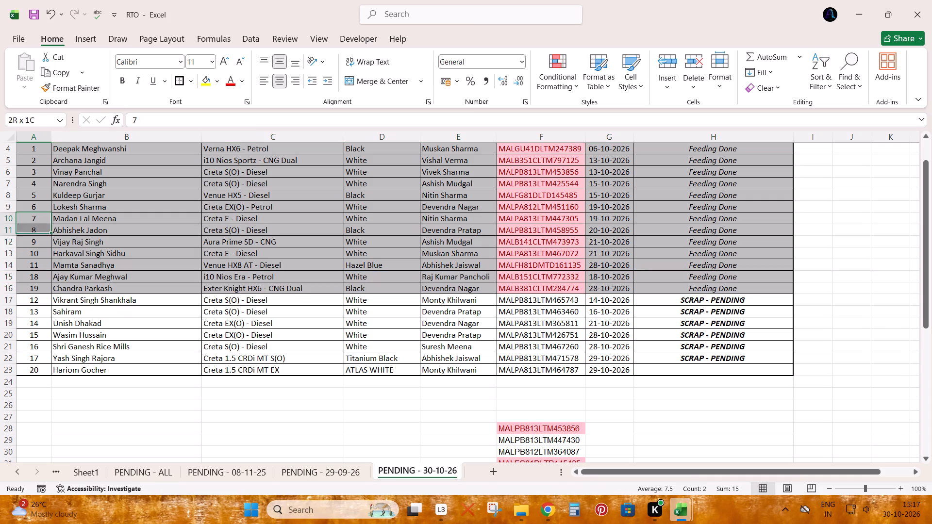
Extend the serial number series from A10:A11 down through A16, the last Feeding Done row.
drag(40, 233, 40, 236)
drag(50, 246, 42, 296)
Enter 14 and 15 in A17:A18, continue the series down to A22, and save the workbook.
click(40, 298)
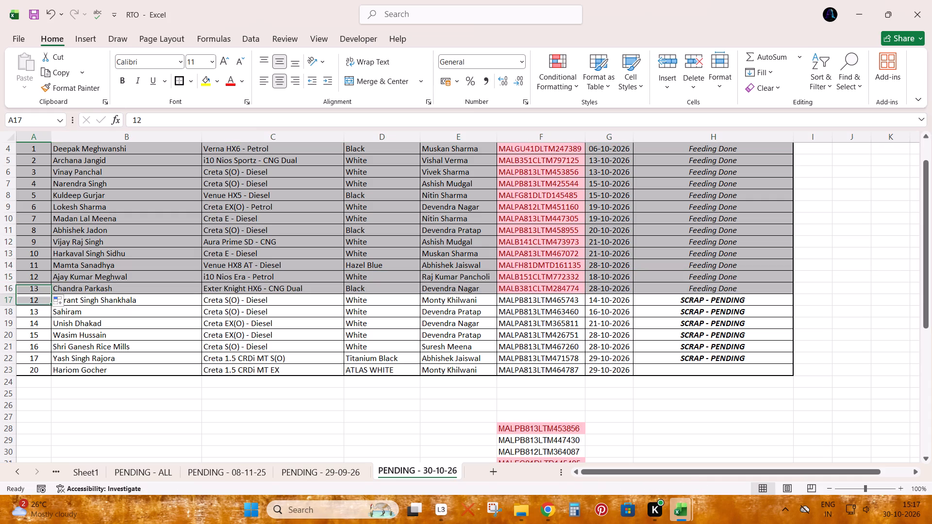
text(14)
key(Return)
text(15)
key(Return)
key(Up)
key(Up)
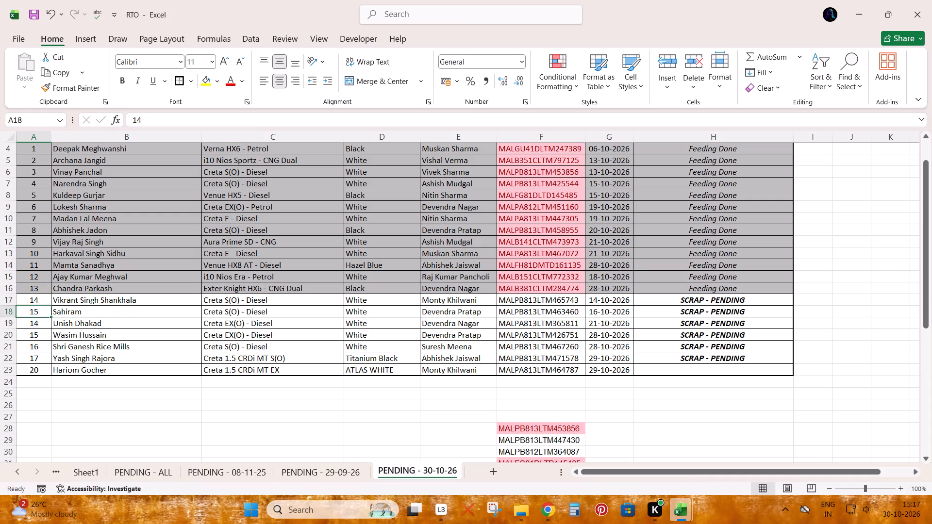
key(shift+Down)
drag(51, 315, 48, 361)
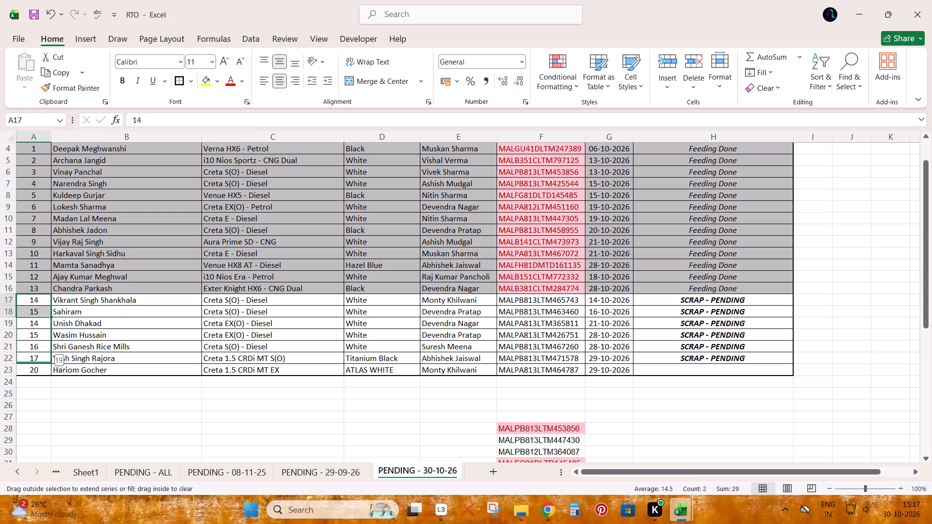
drag(48, 361, 48, 363)
click(130, 356)
key(ctrl+s)
Delete rows 28 to 48, which hold the pasted list of chassis numbers below the table.
scroll(417, 387, down, 3)
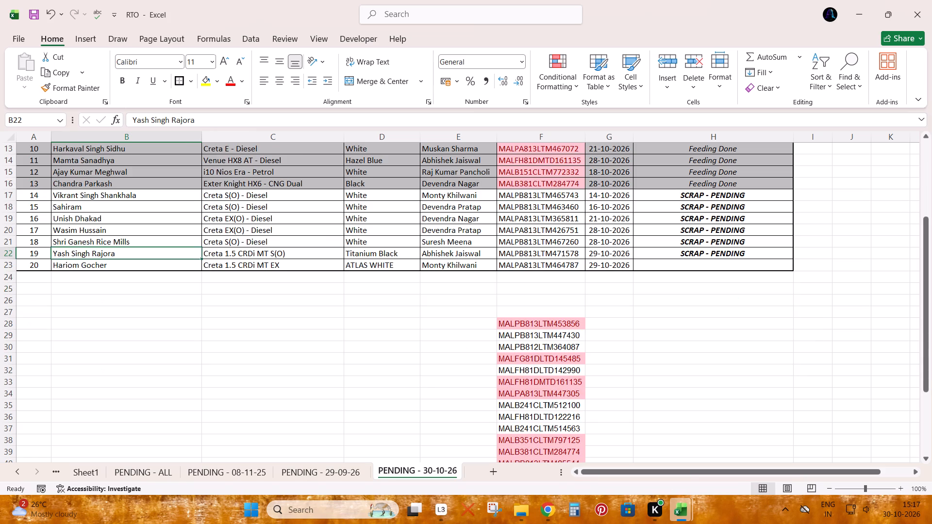